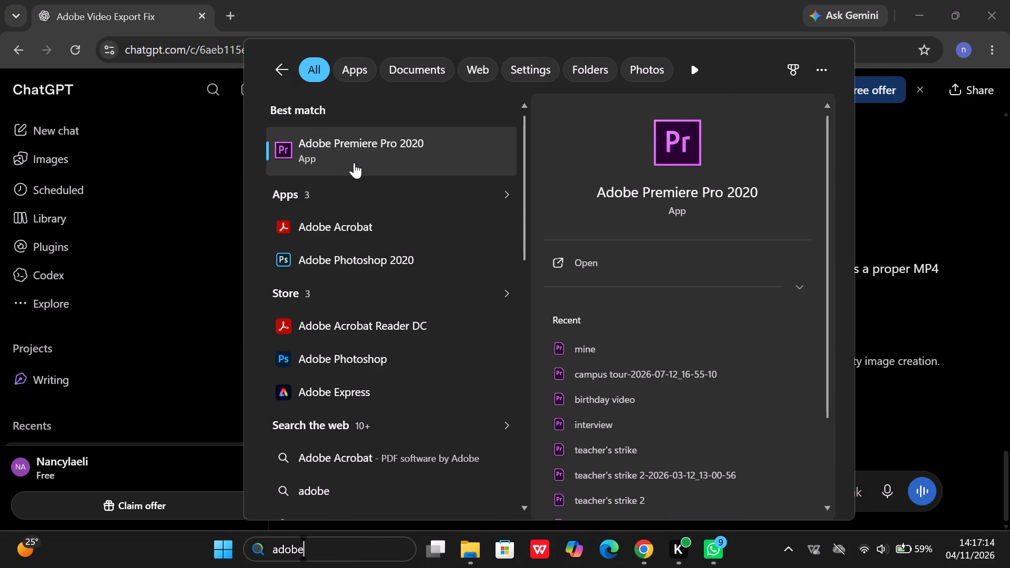
click(355, 158)
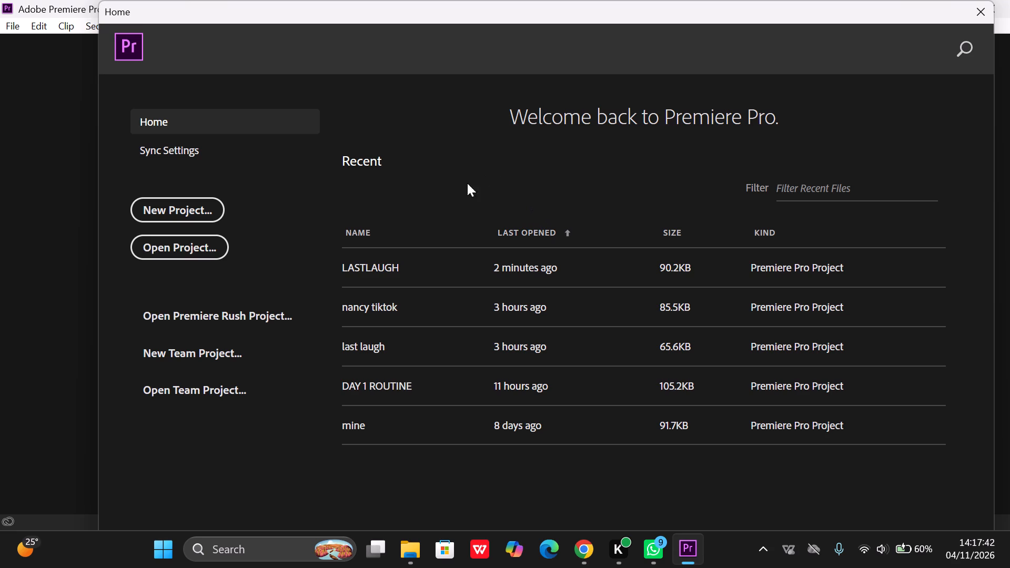
click(190, 213)
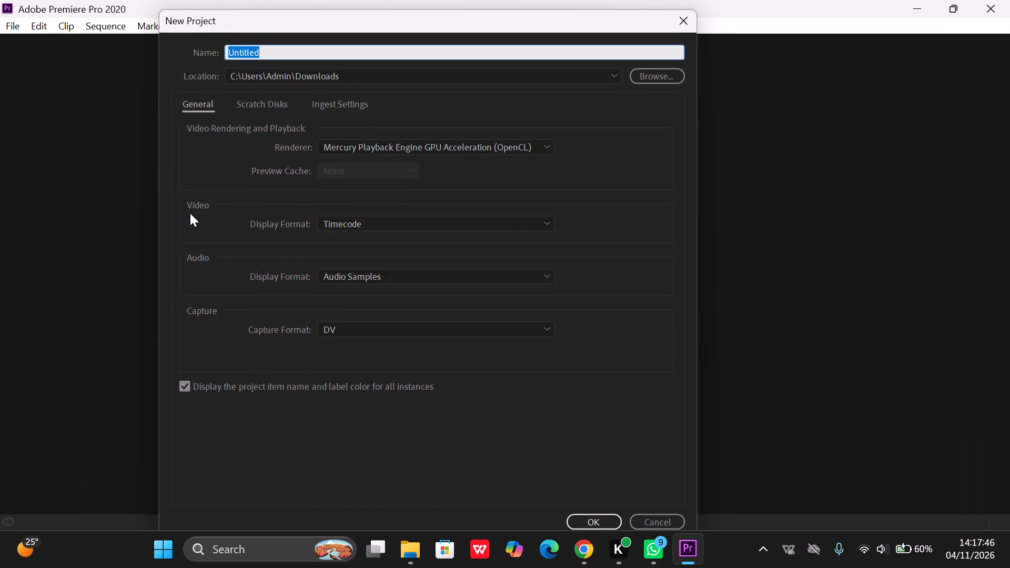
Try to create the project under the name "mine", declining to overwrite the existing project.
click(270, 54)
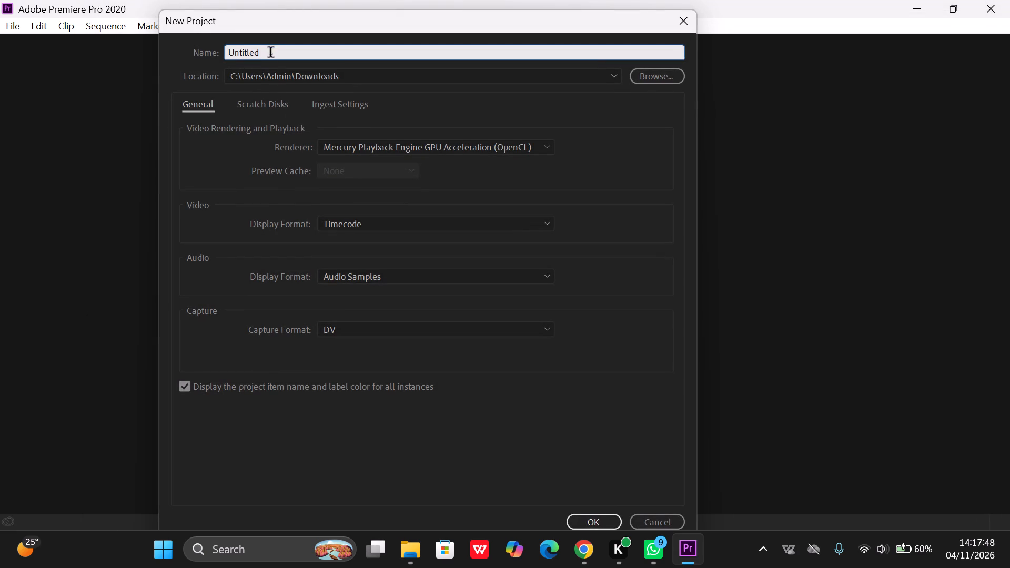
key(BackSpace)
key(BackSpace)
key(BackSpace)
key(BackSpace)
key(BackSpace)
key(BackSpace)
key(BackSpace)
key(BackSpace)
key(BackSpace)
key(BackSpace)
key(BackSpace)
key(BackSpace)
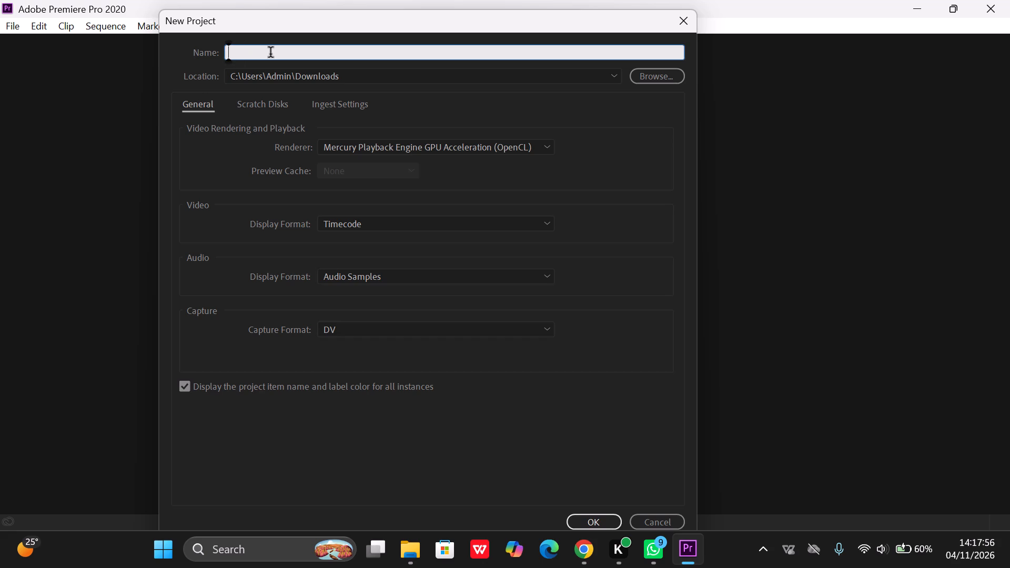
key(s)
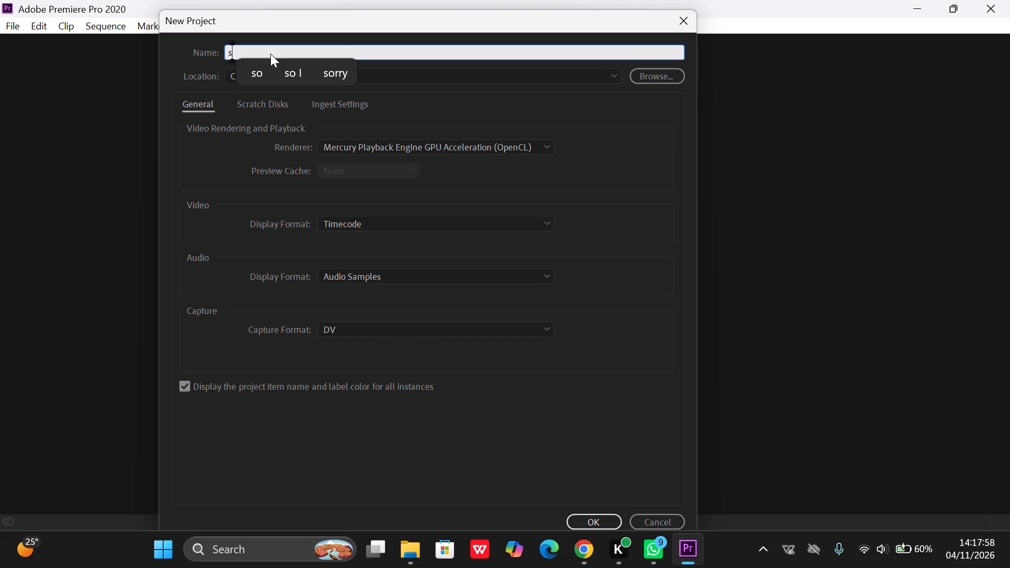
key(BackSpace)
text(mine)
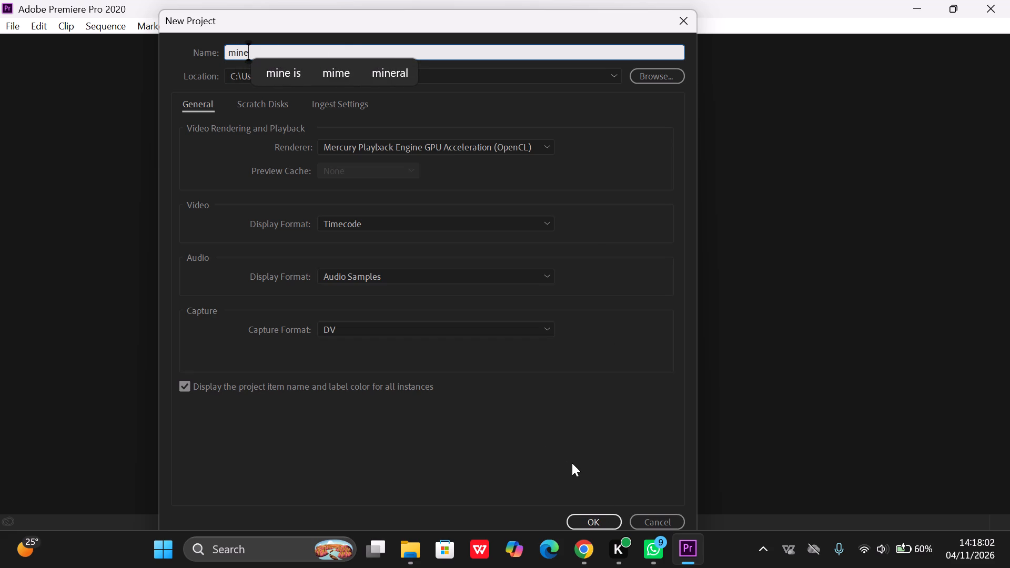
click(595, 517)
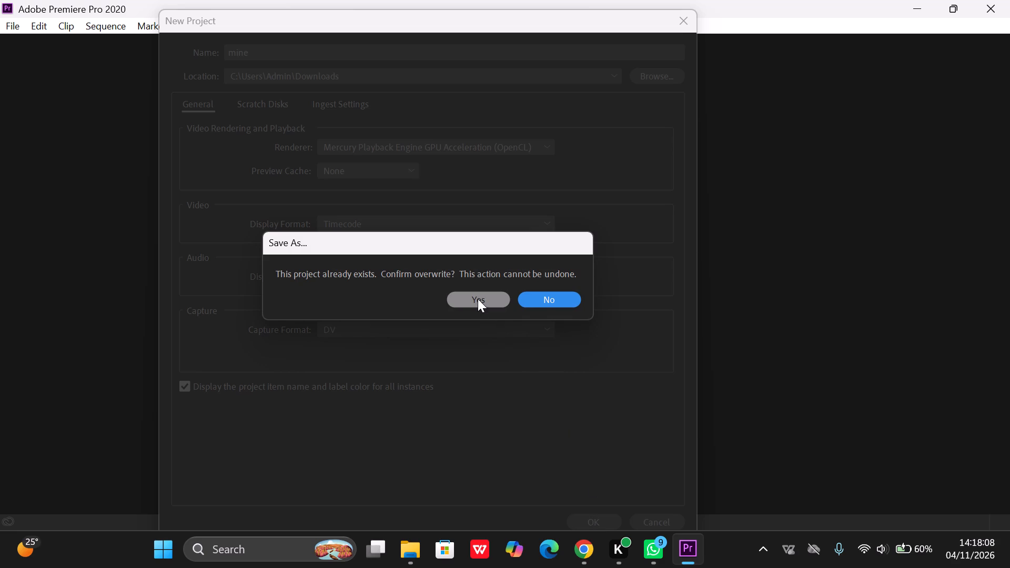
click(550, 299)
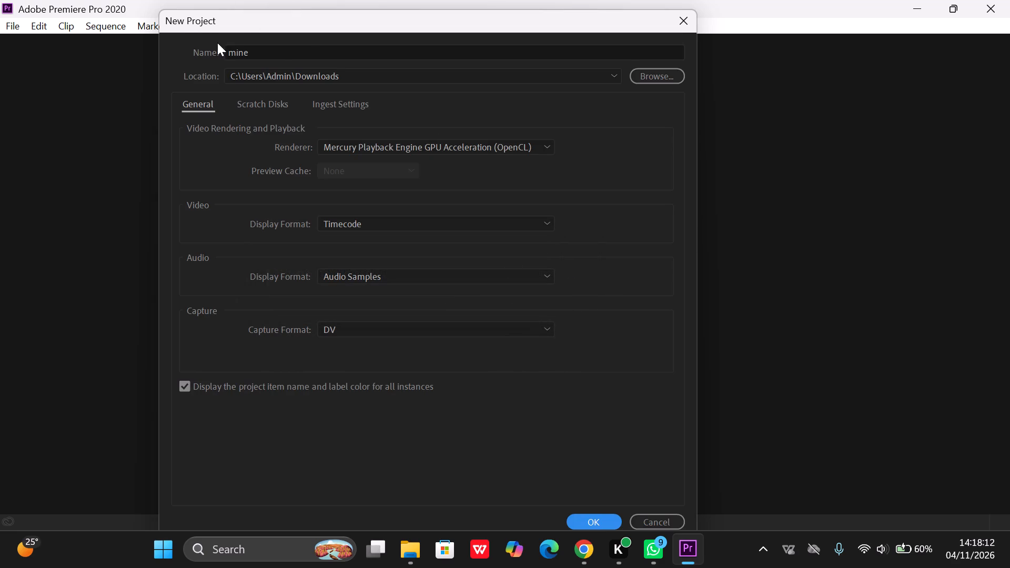
Name the new project "last laugh55" and create it.
click(261, 55)
key(BackSpace)
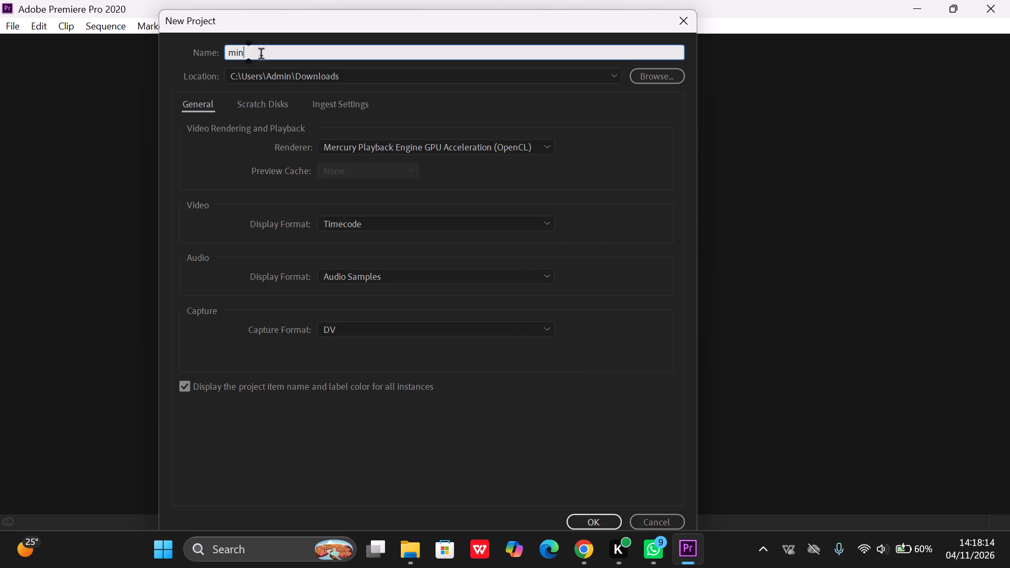
key(BackSpace)
key(BackSpace)
key(BackSpace)
key(BackSpace)
key(m)
key(BackSpace)
text(last laugh)
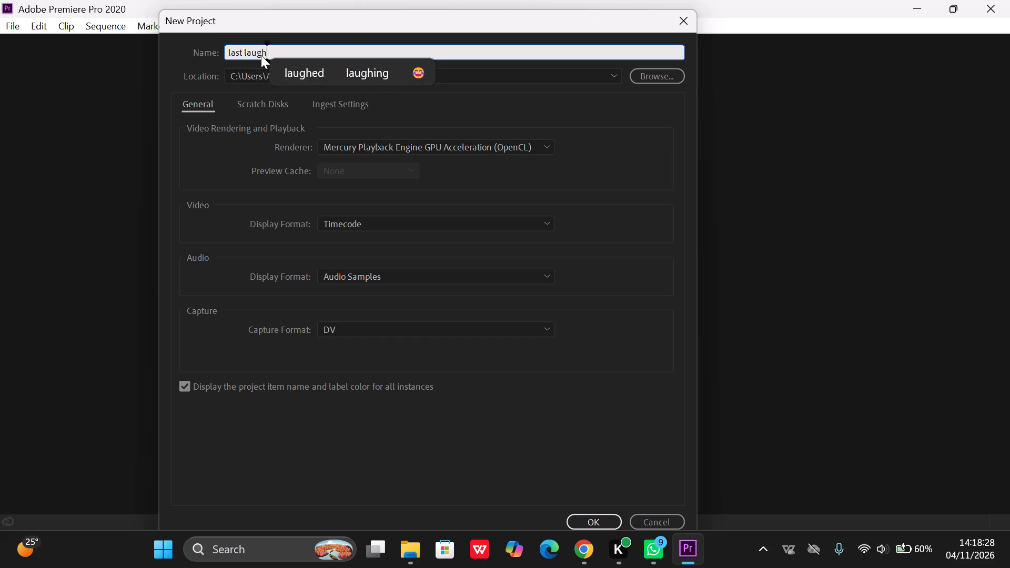
key(5)
key(5)
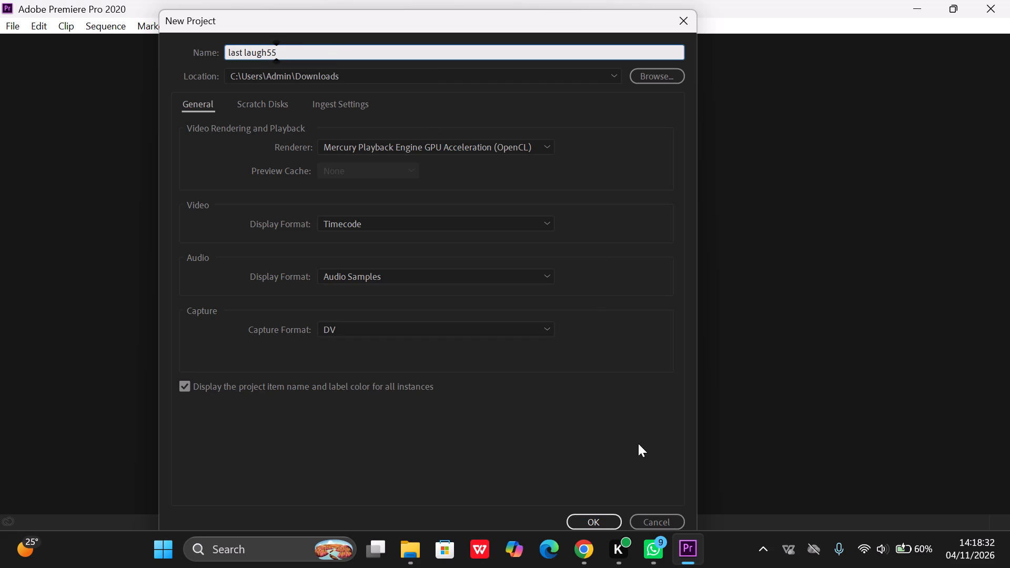
click(603, 522)
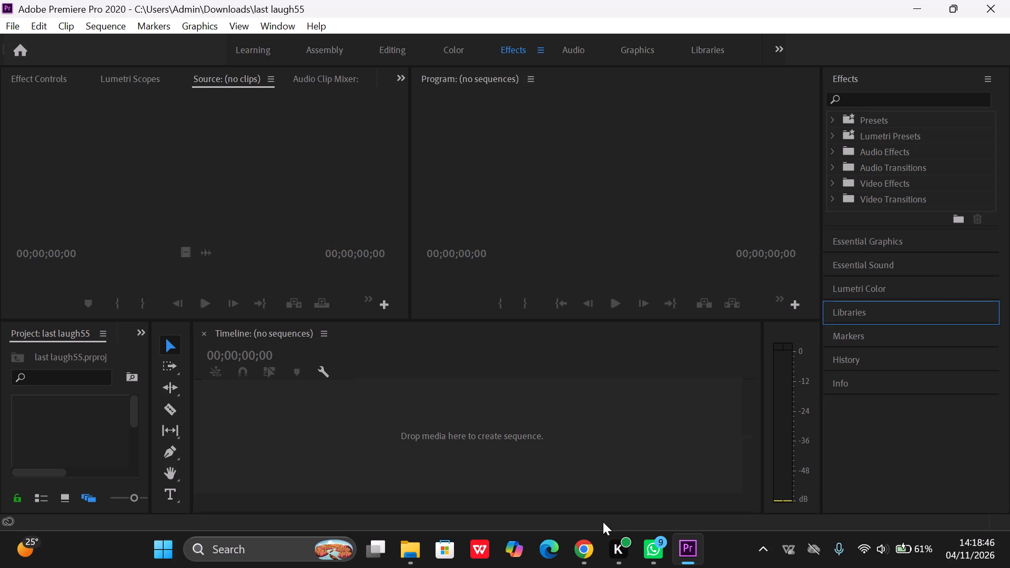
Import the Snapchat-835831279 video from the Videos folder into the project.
double_click(101, 414)
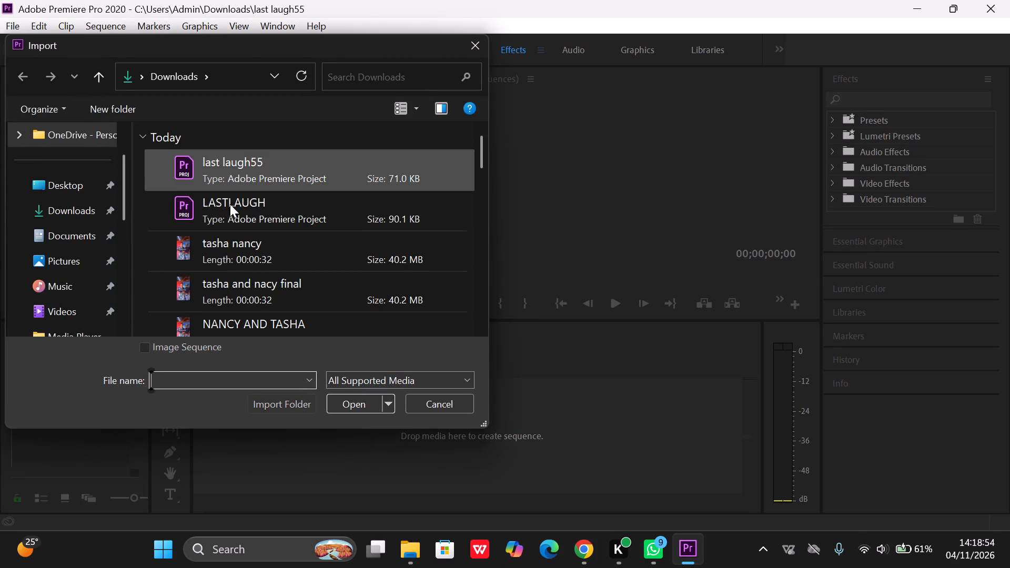
scroll(236, 273, down, 1)
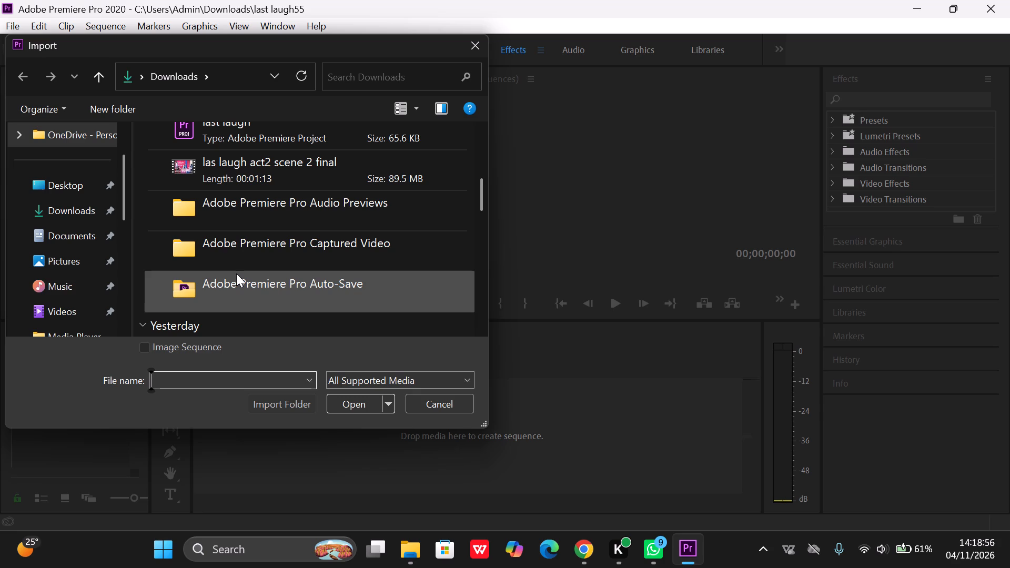
scroll(236, 273, up, 1)
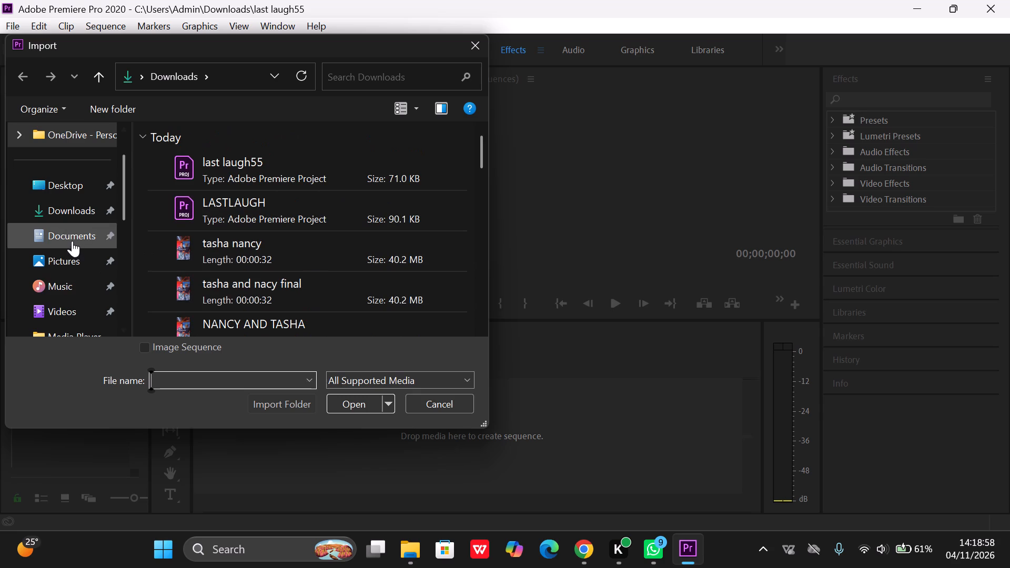
triple_click(82, 313)
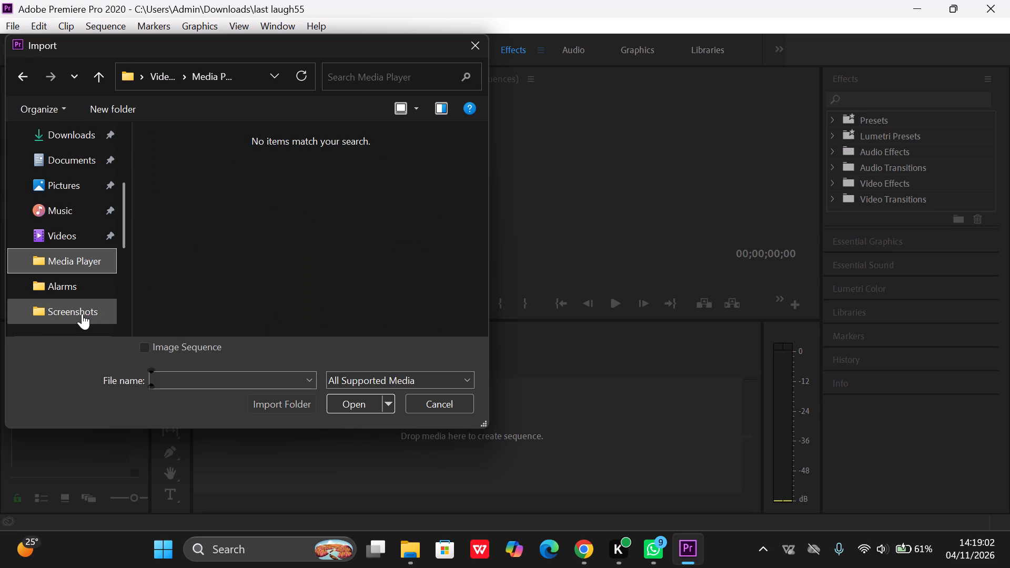
double_click(66, 240)
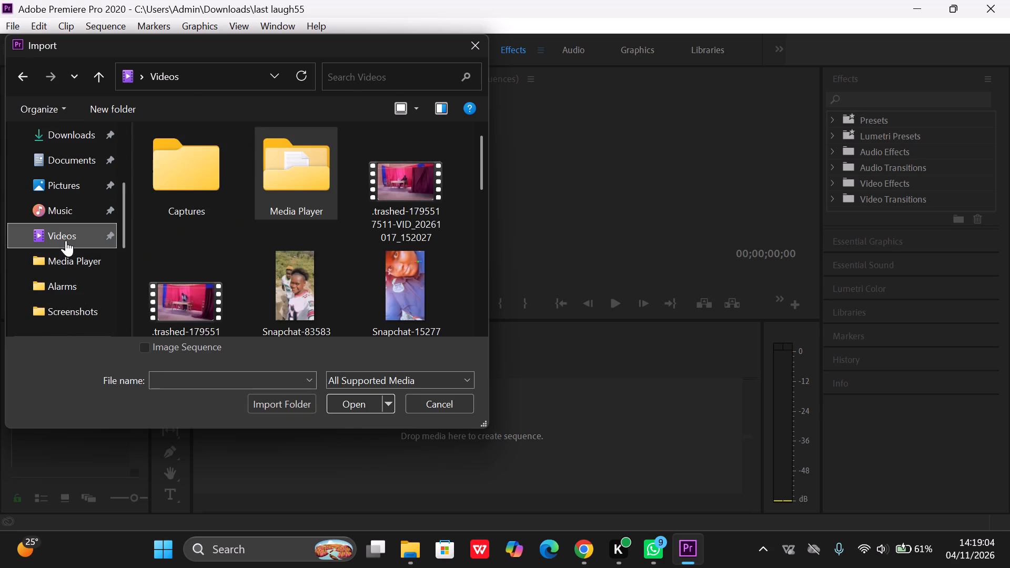
scroll(324, 258, down, 1)
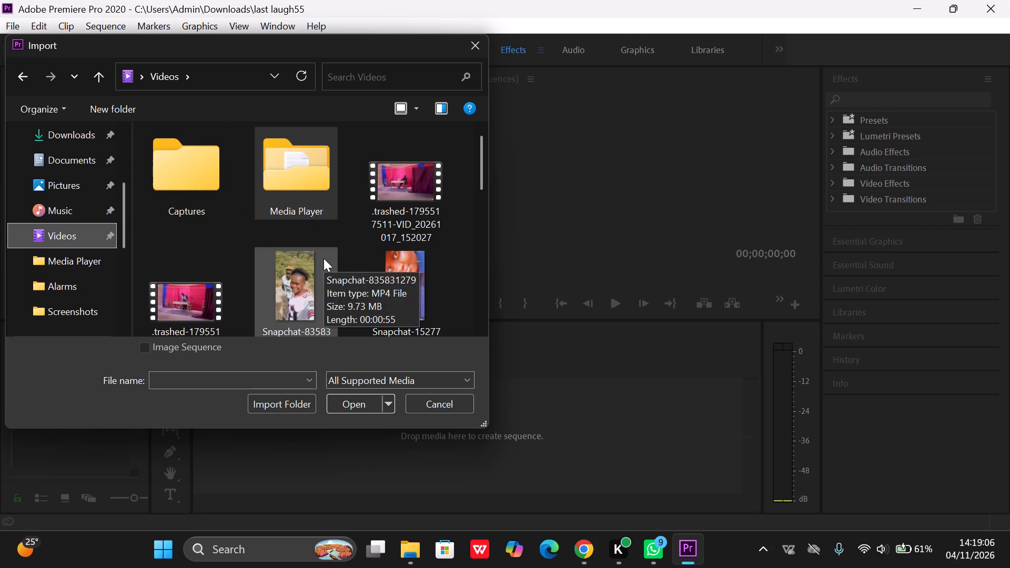
triple_click(298, 282)
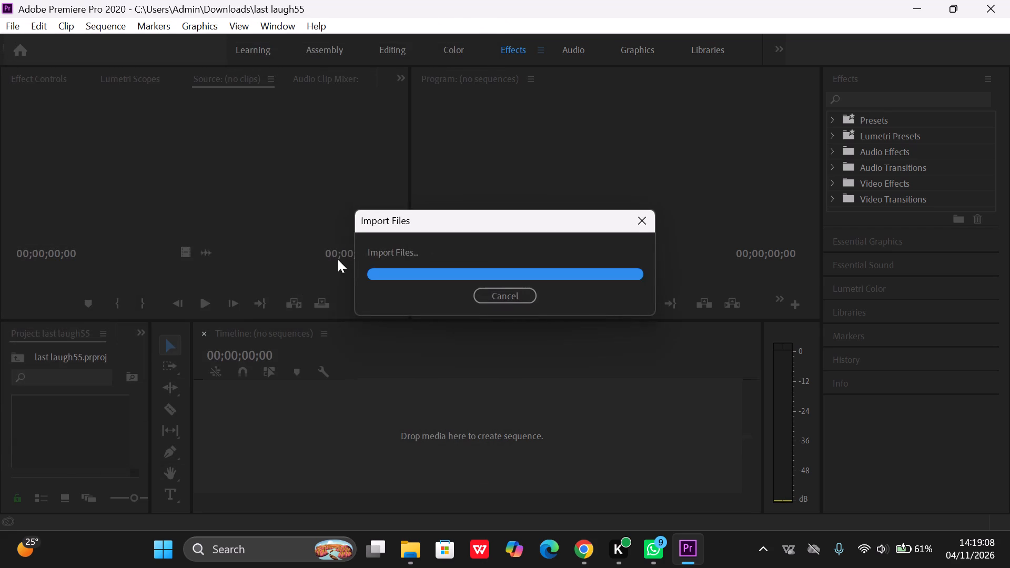
Open the imported clip in the Source monitor and mark a section of about 16 seconds, starting about 3 seconds in.
triple_click(84, 427)
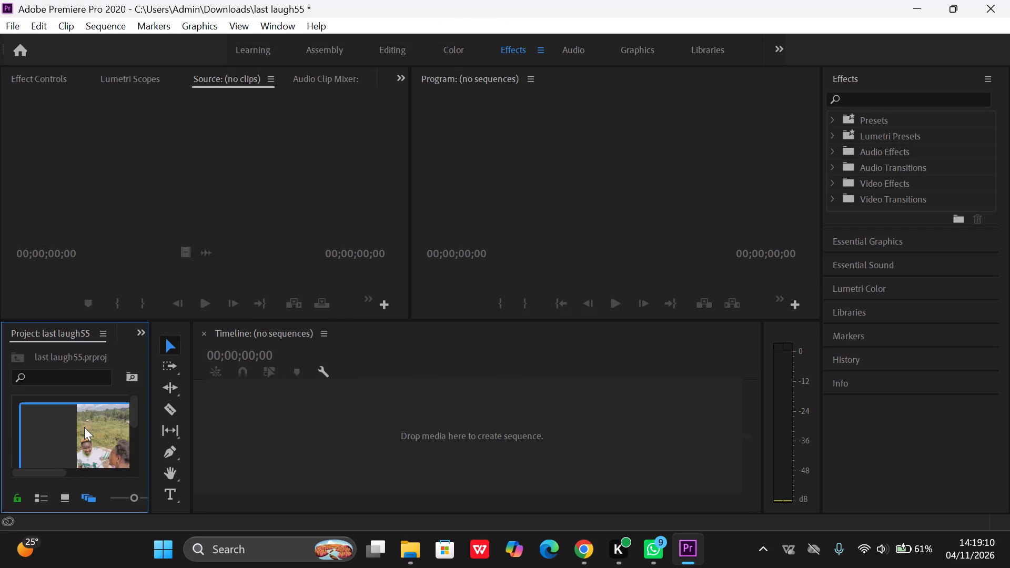
click(207, 300)
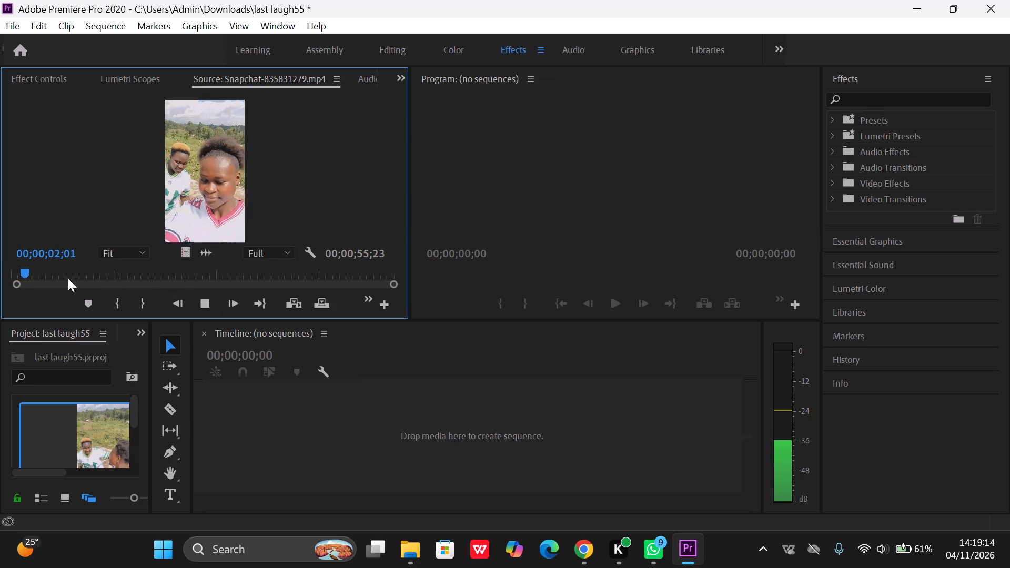
click(123, 304)
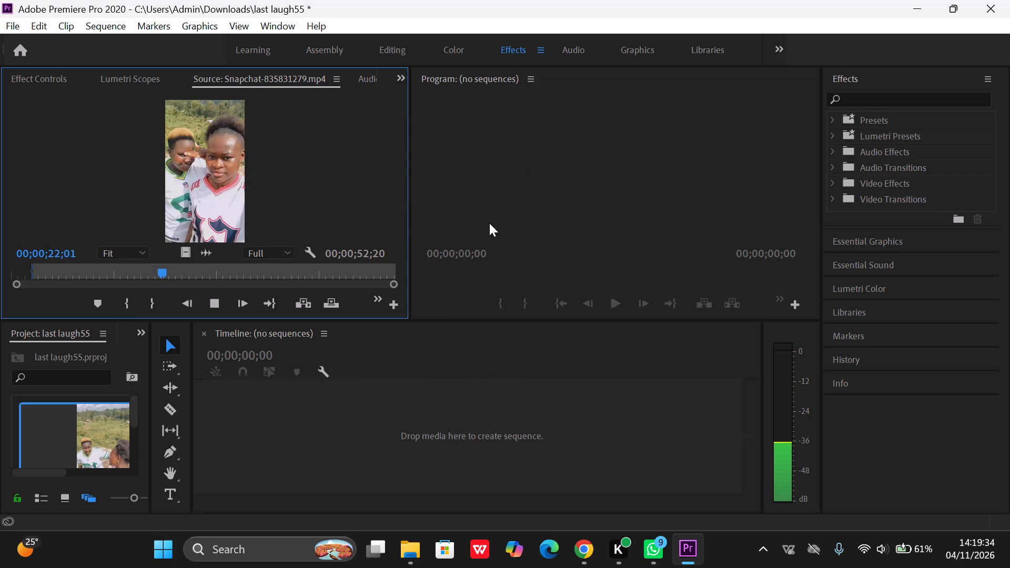
click(151, 305)
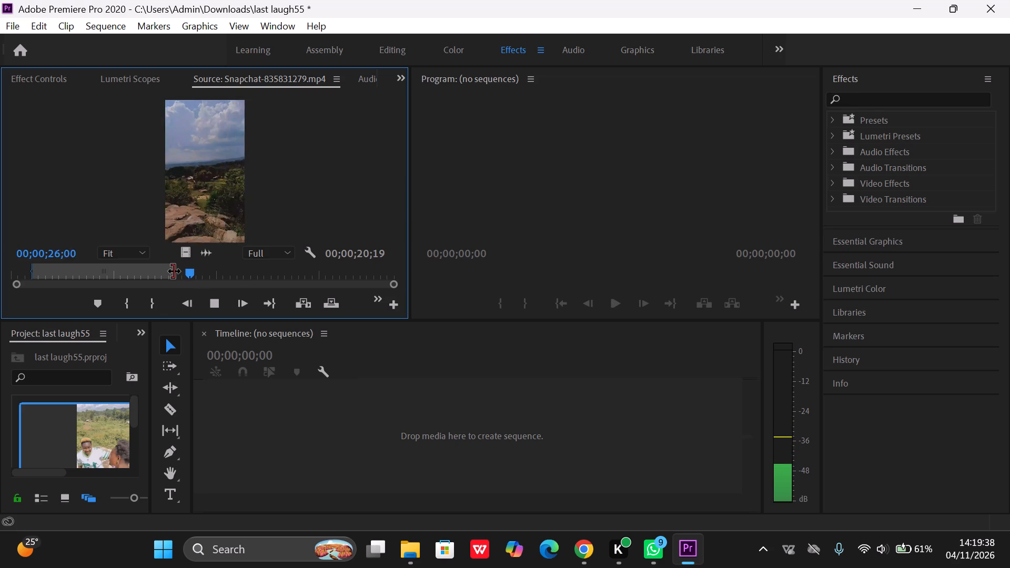
drag(174, 271, 144, 274)
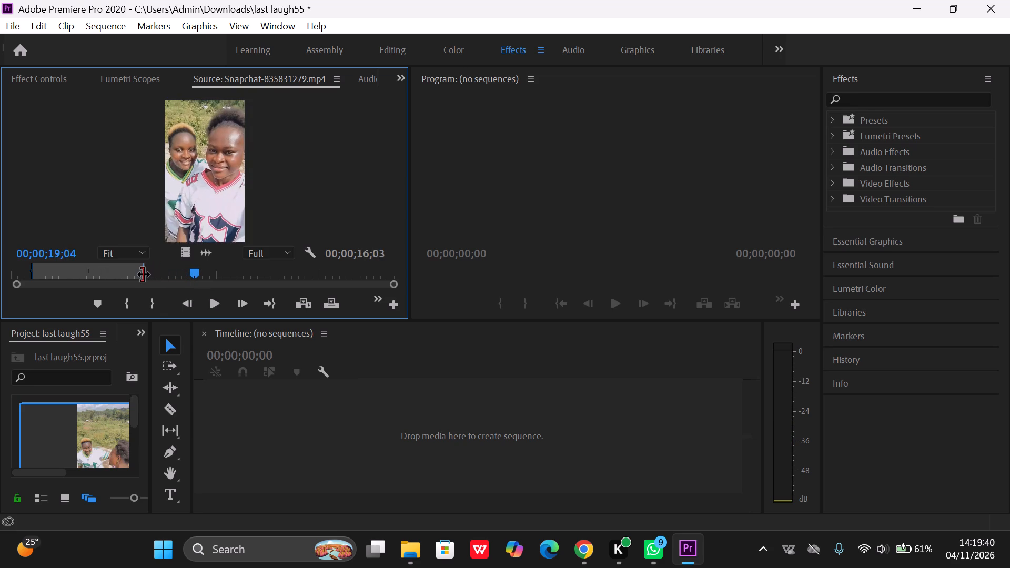
drag(144, 274, 146, 274)
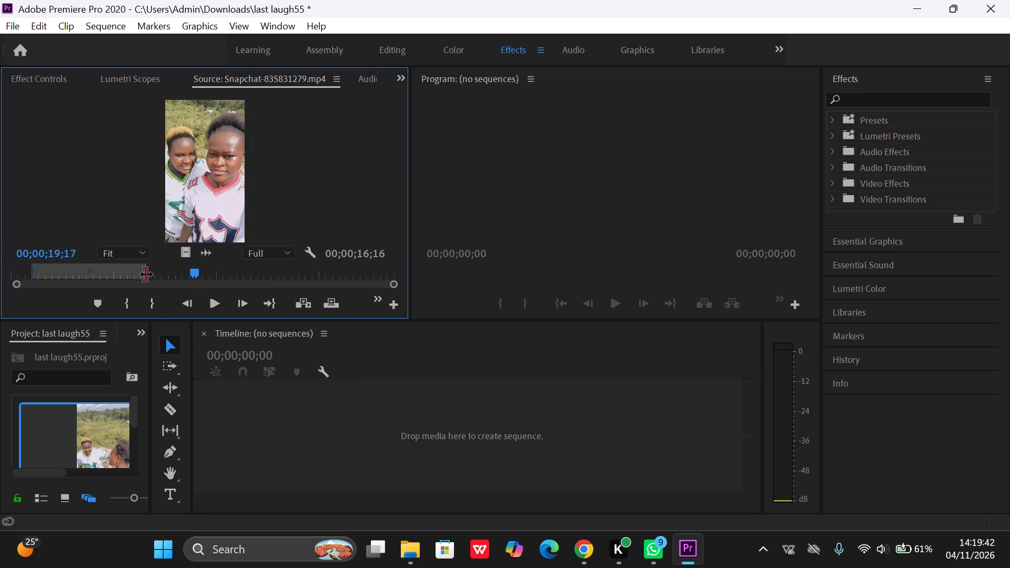
drag(146, 274, 150, 275)
drag(150, 275, 145, 275)
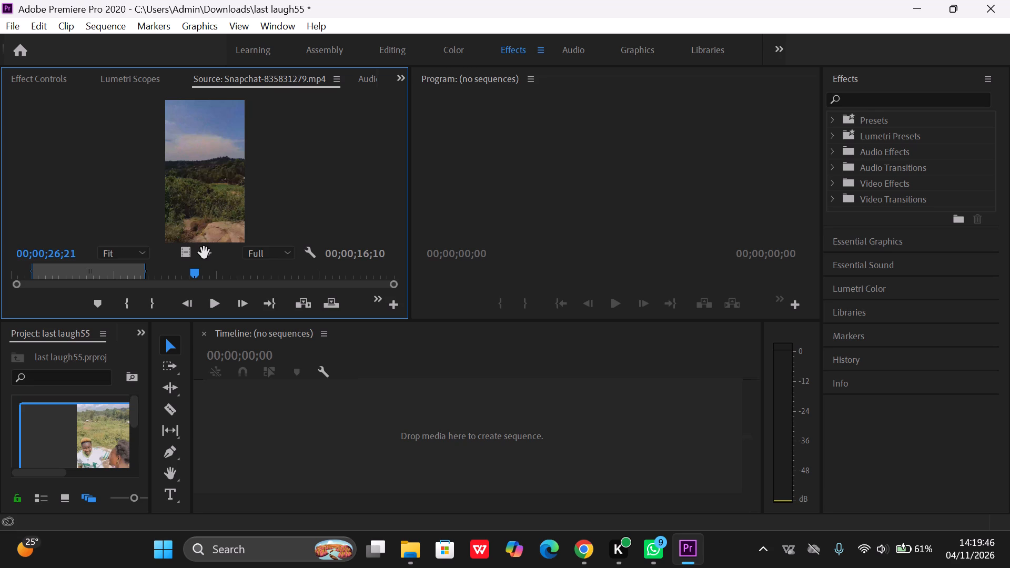
Place only the audio of the marked section in the empty timeline, creating a new sequence from it.
drag(205, 253, 439, 435)
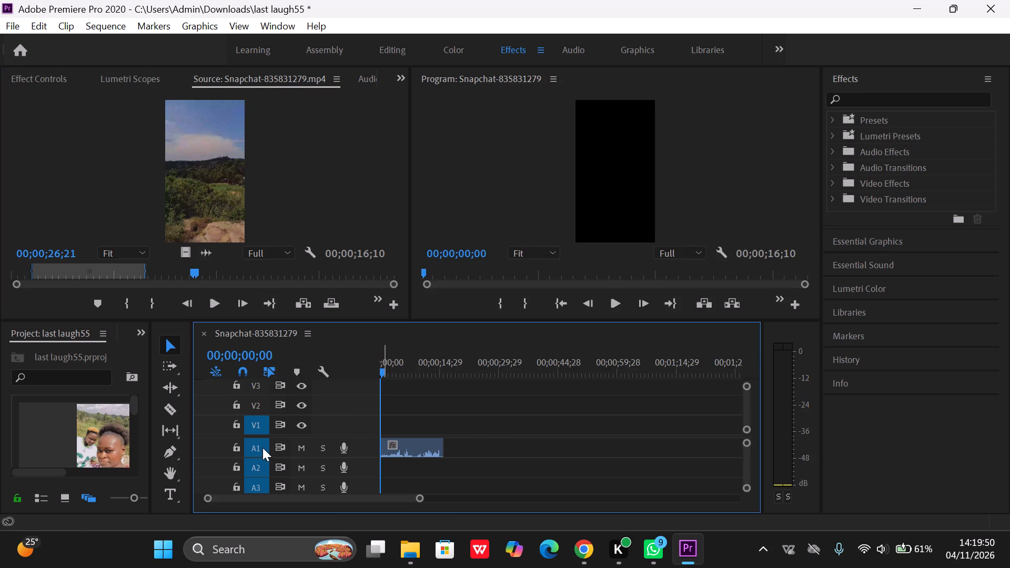
Turn off track targeting for V1, A1, A2 and A3 in the sequence.
click(262, 432)
click(265, 450)
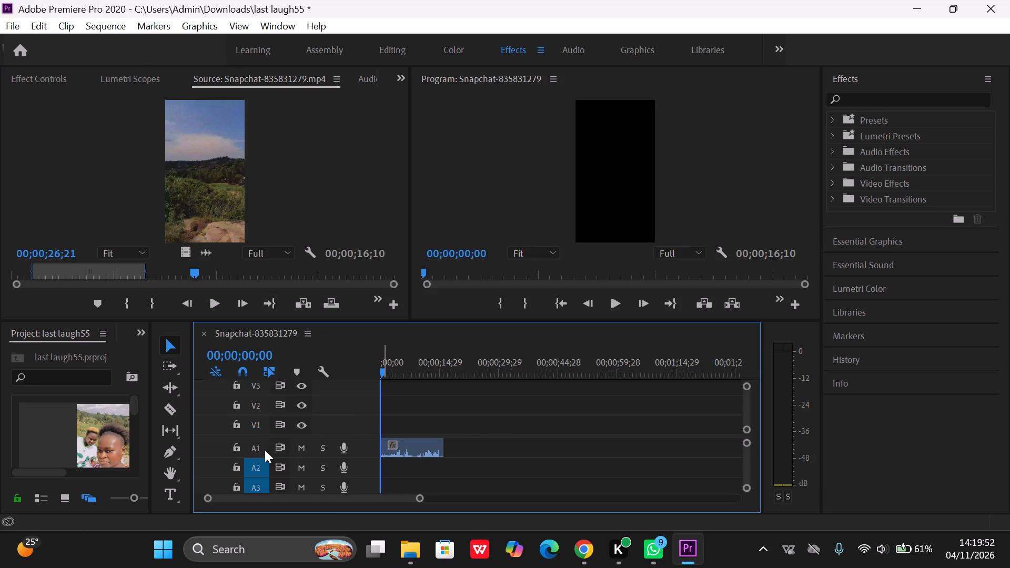
click(262, 468)
click(264, 486)
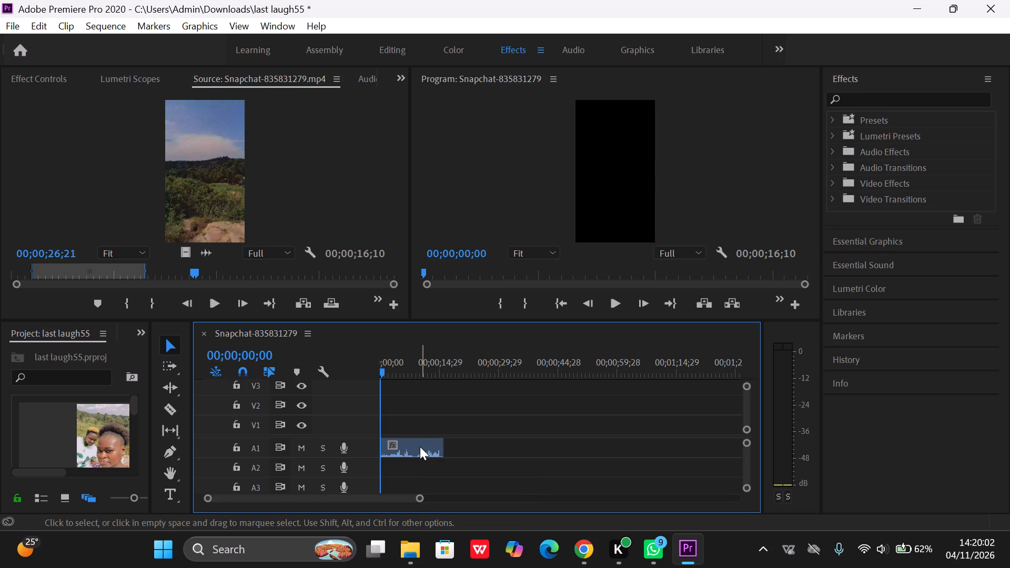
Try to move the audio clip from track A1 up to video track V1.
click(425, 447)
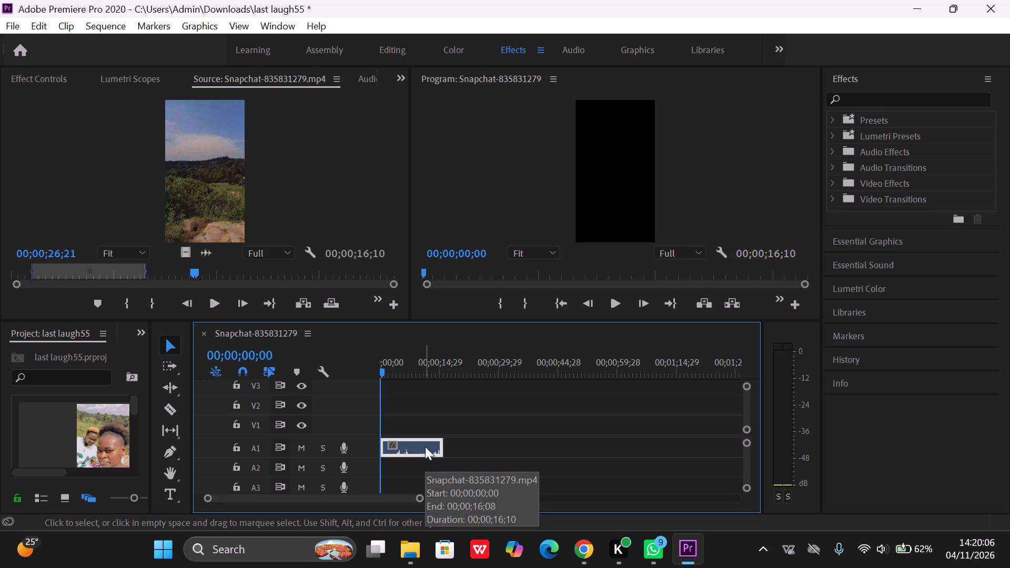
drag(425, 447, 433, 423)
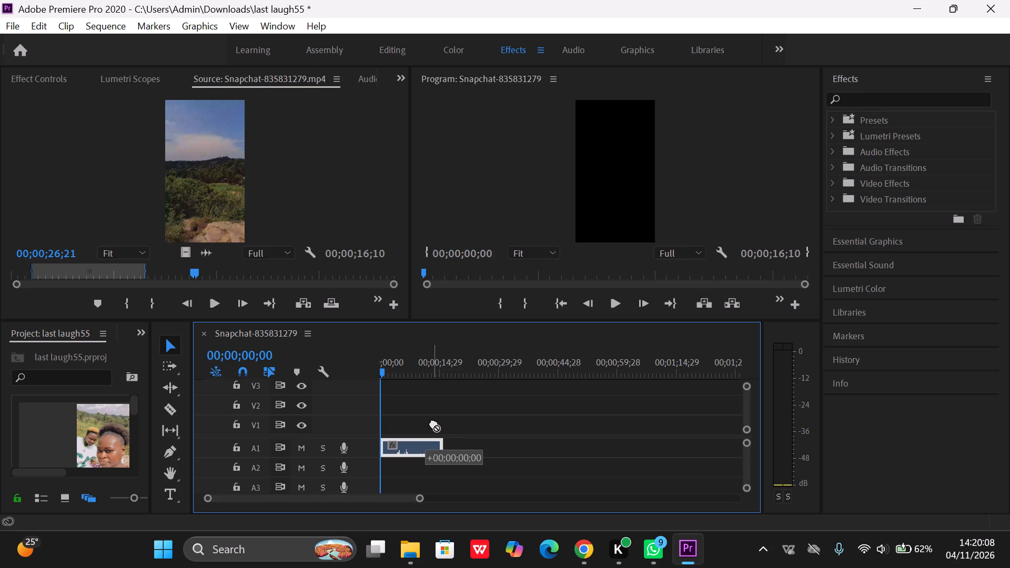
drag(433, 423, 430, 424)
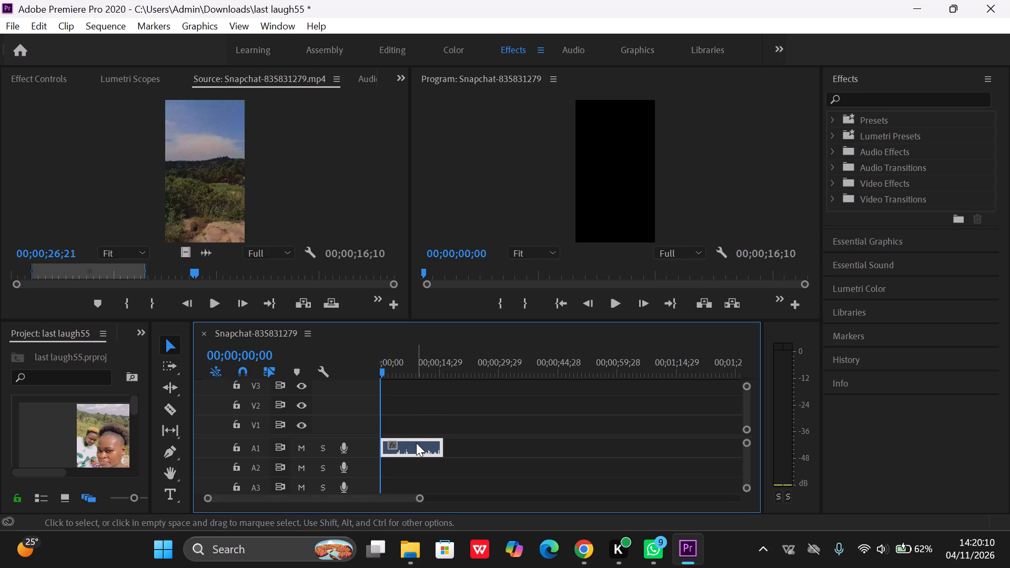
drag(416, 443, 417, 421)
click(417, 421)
Cut the audio clip from track A1 so the sequence is empty.
click(407, 444)
right_click(407, 444)
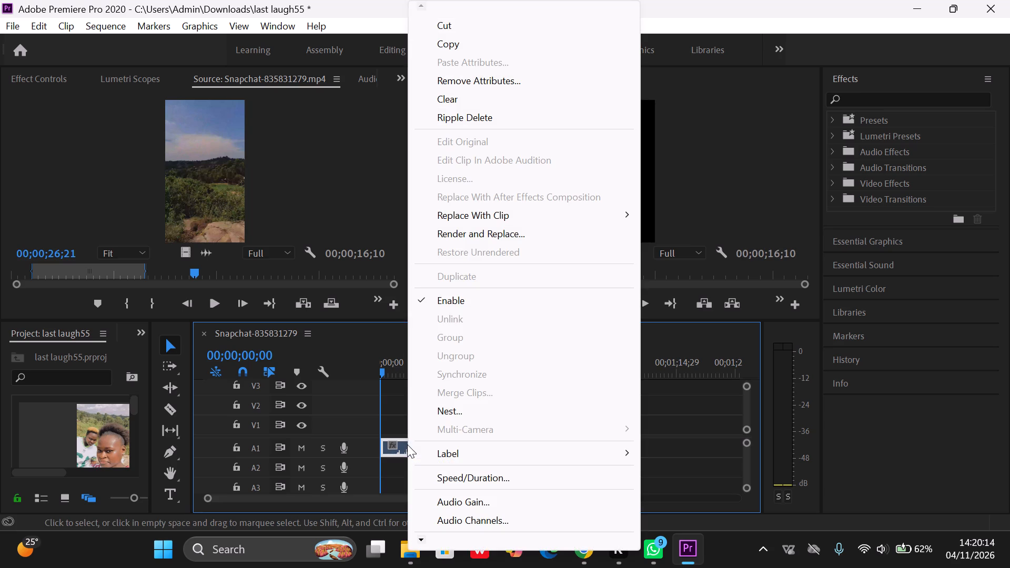
click(442, 24)
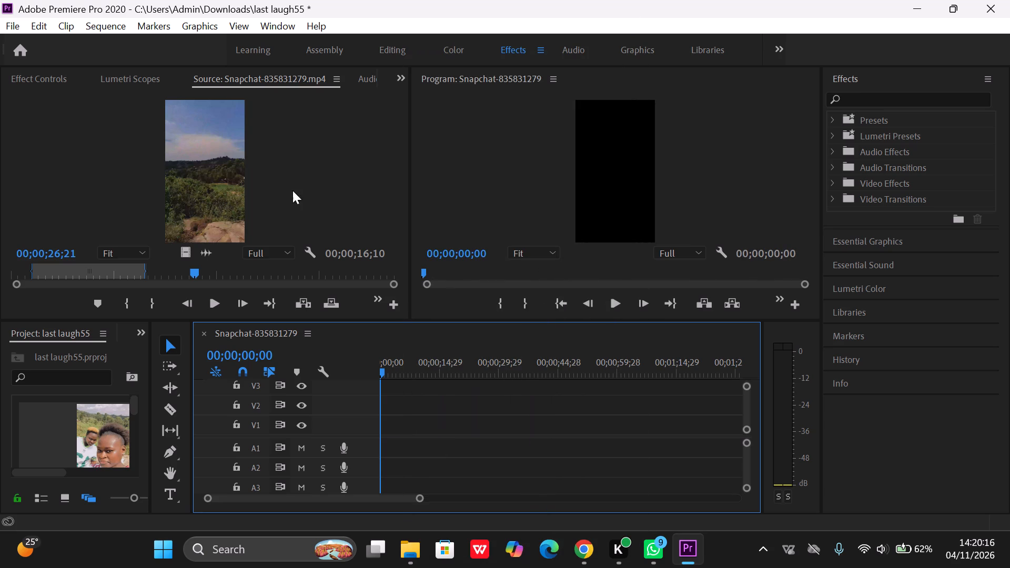
Place only the video of the marked section at the start of track V1.
drag(185, 253, 184, 253)
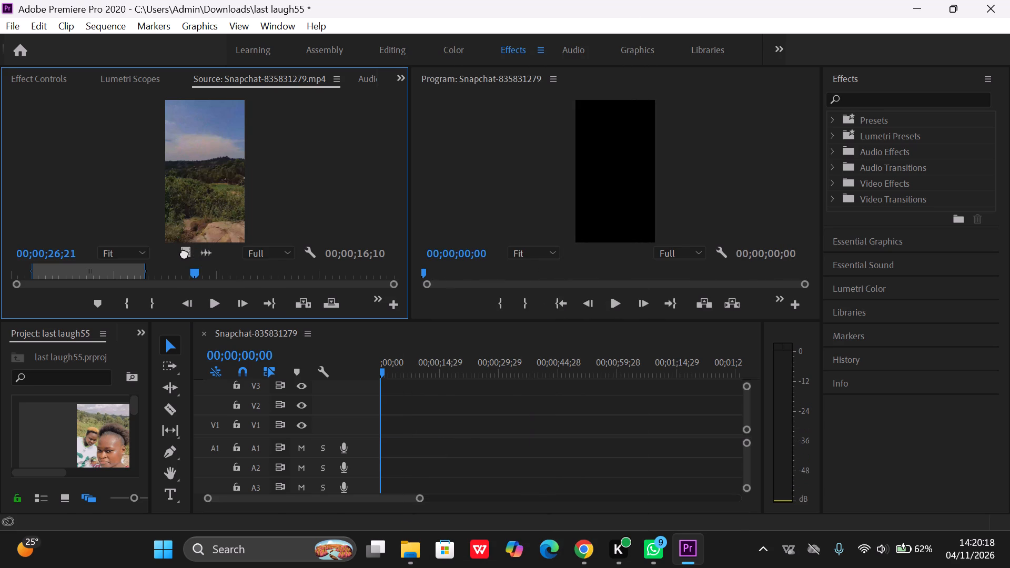
drag(184, 253, 384, 437)
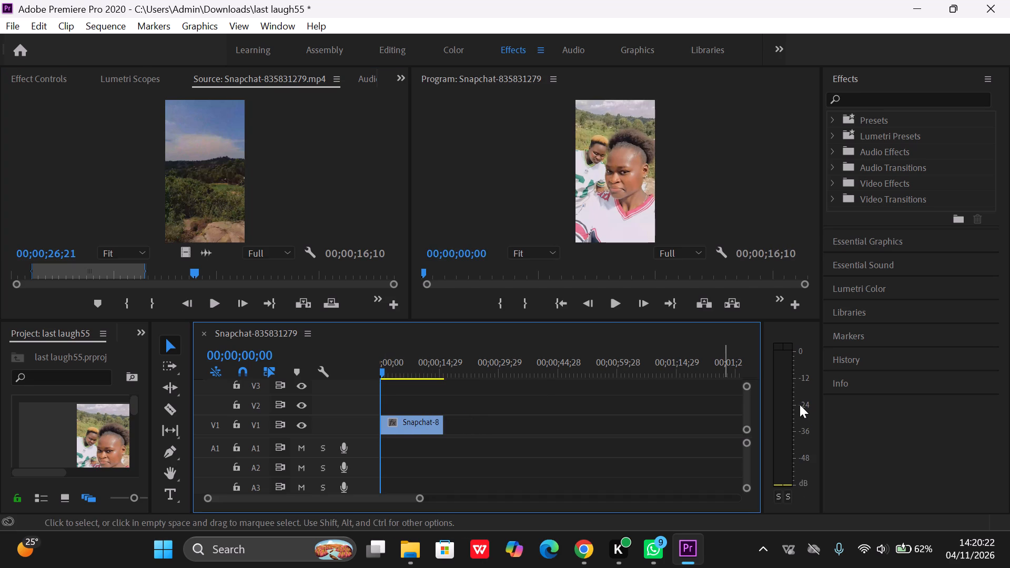
click(423, 423)
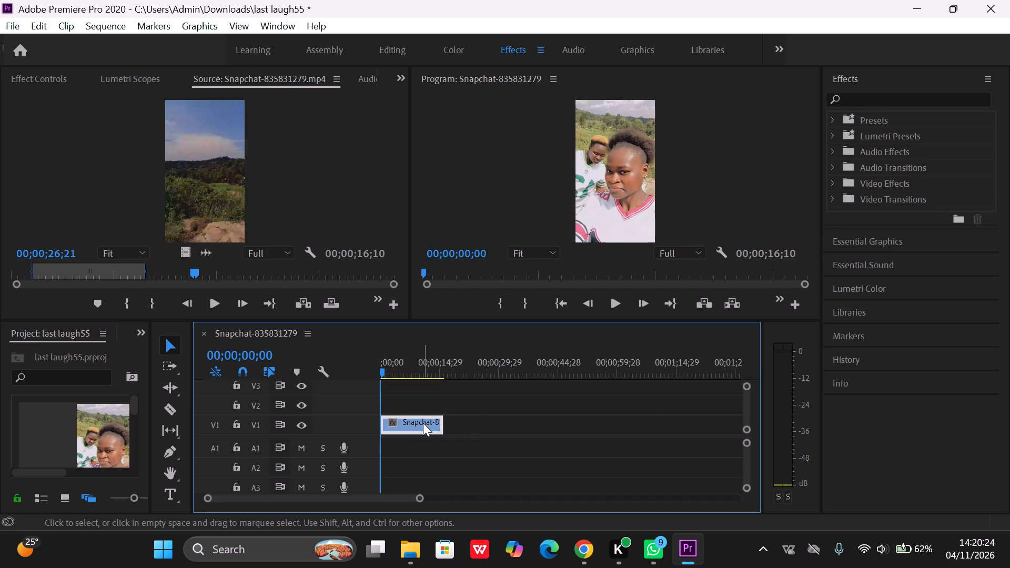
text(=--)
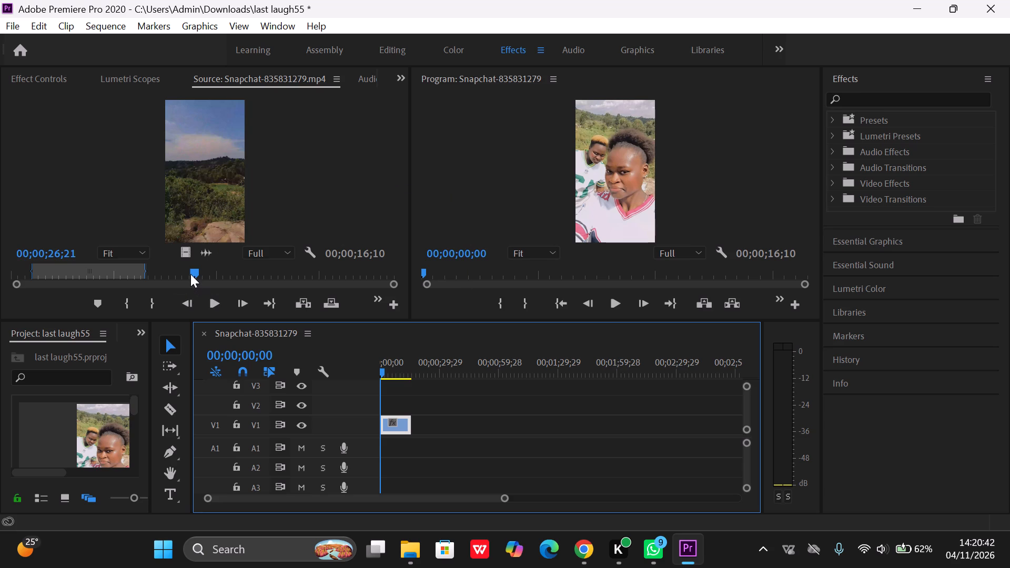
Mark a new section of about 6 seconds in the source clip, starting about 21 seconds in.
drag(190, 274, 170, 269)
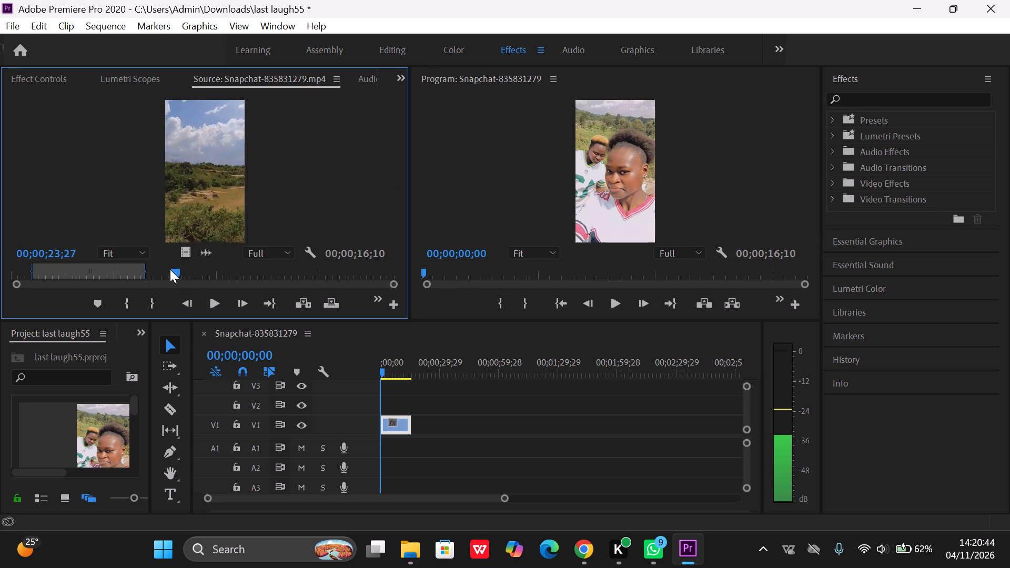
drag(170, 269, 146, 273)
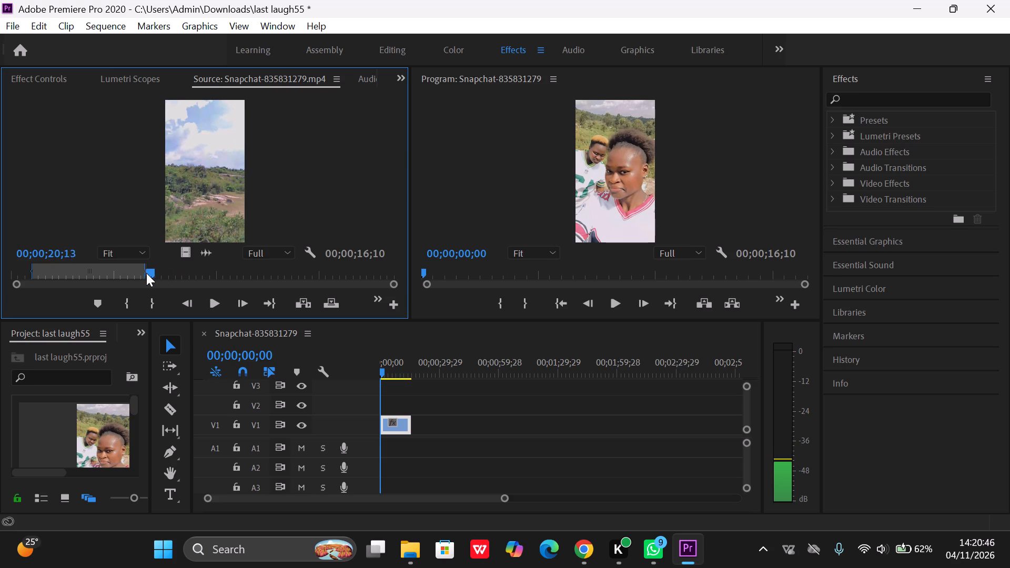
drag(146, 273, 150, 271)
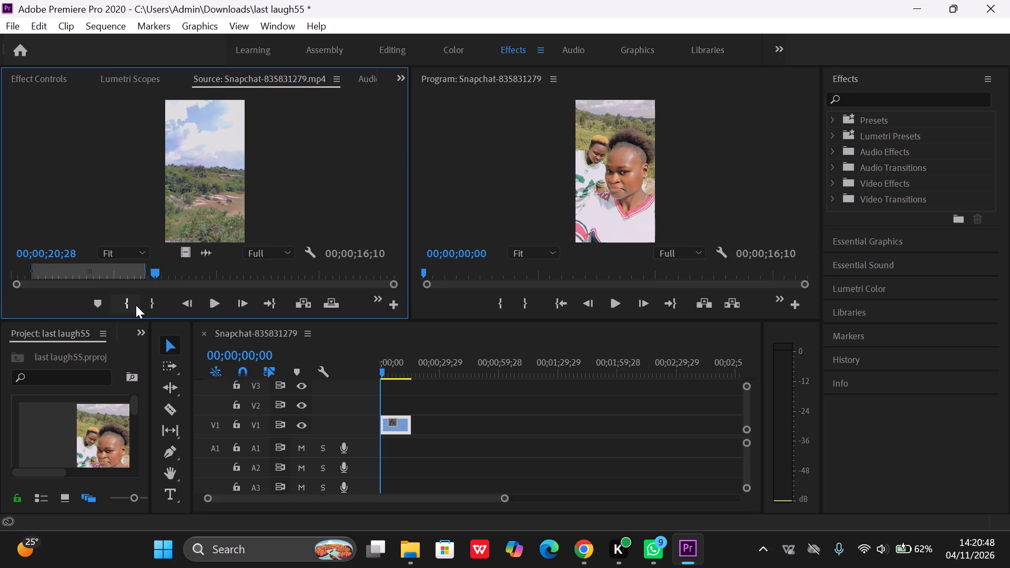
click(136, 305)
click(217, 307)
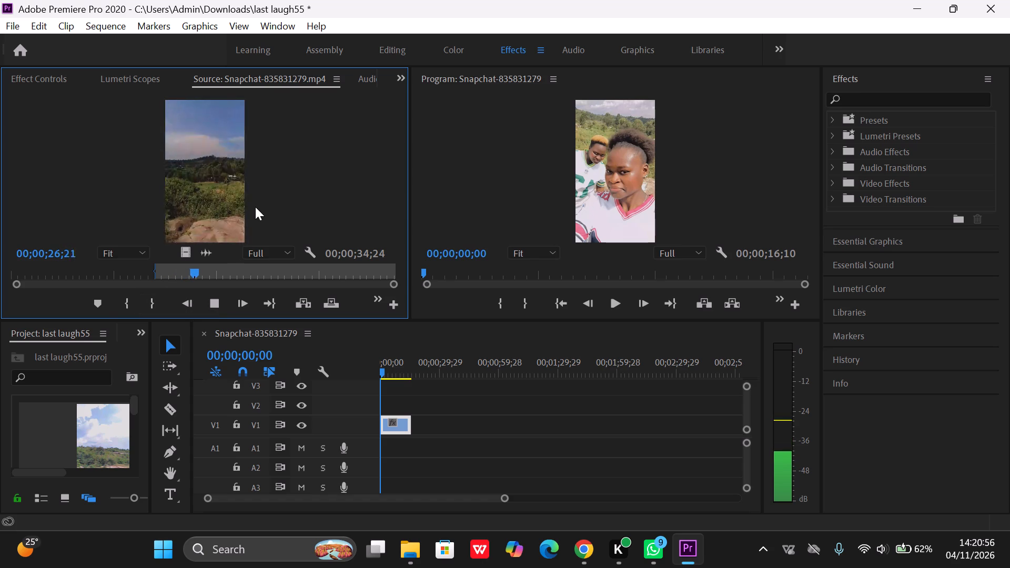
click(157, 306)
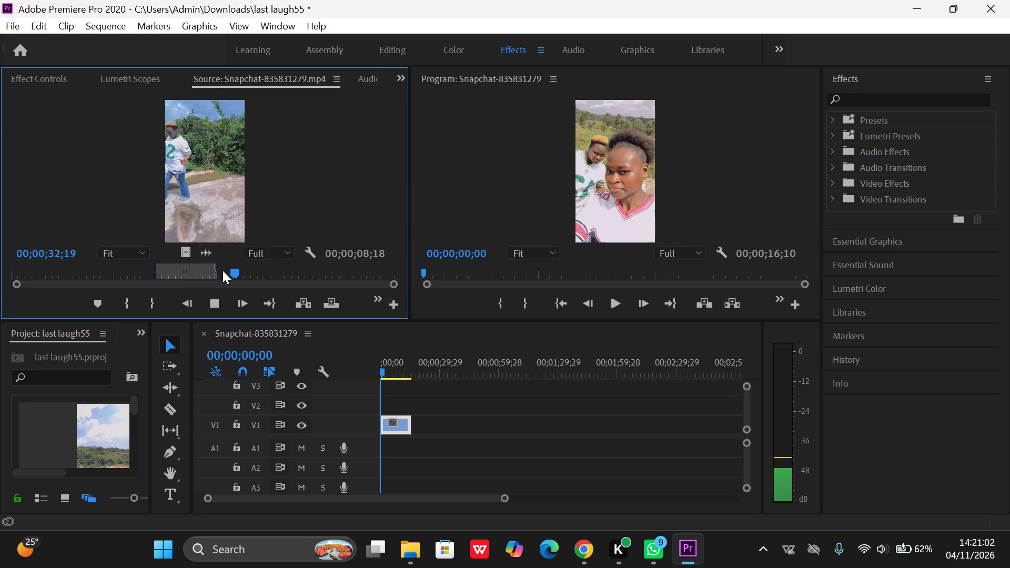
drag(216, 270, 200, 272)
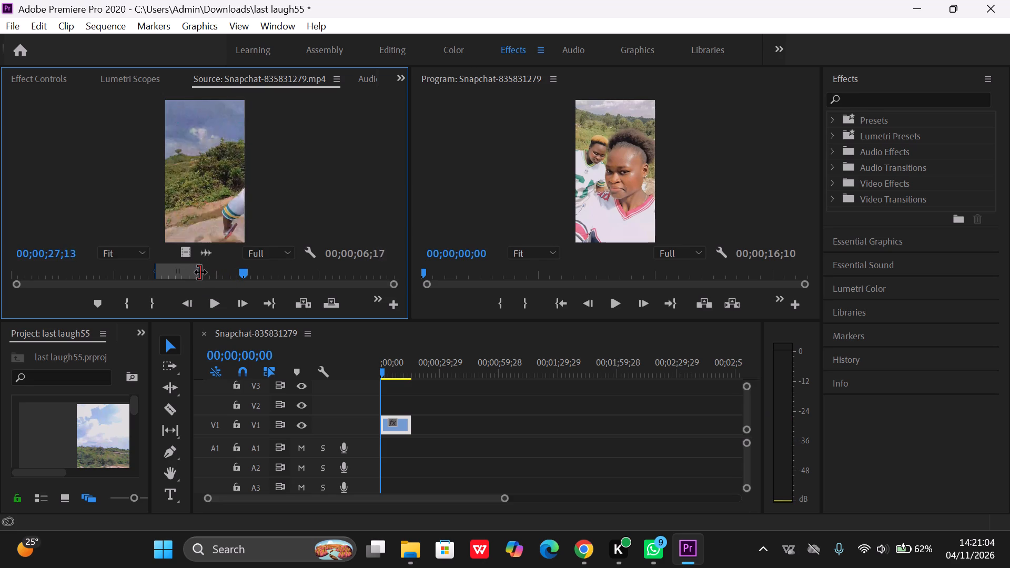
drag(200, 272, 200, 272)
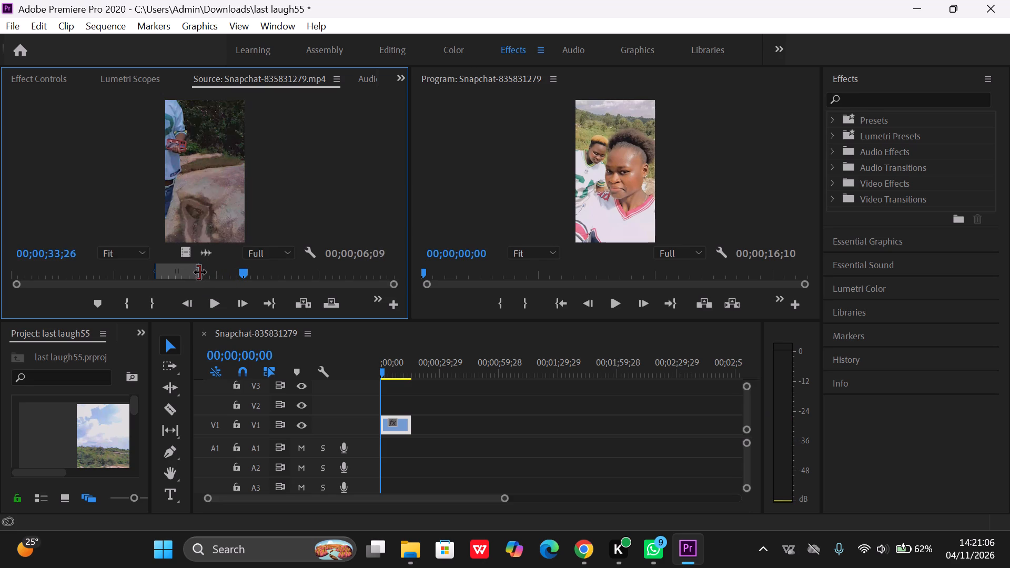
Add only the video of the marked section to V1, directly after the first clip.
drag(187, 252, 415, 424)
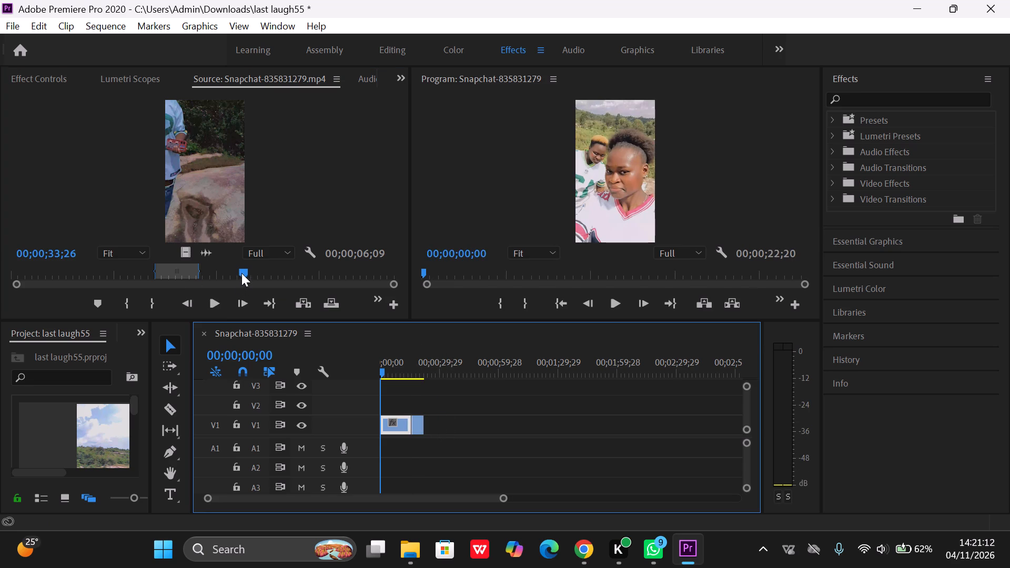
Mark a section of about 4 seconds in the source clip, with the In point at 00;00;28;15 and Out point at 00;00;32;19.
drag(241, 272, 197, 269)
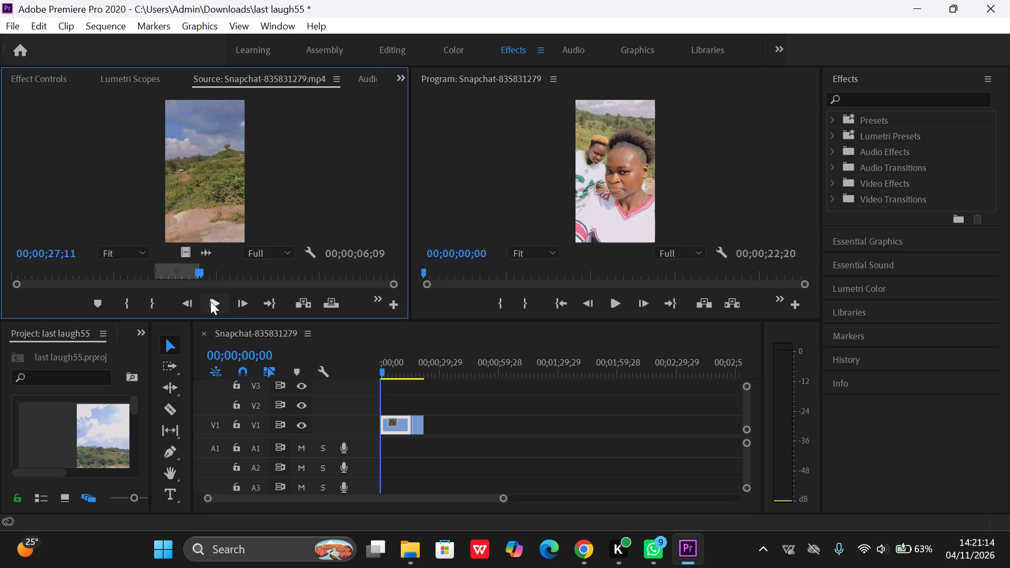
click(210, 301)
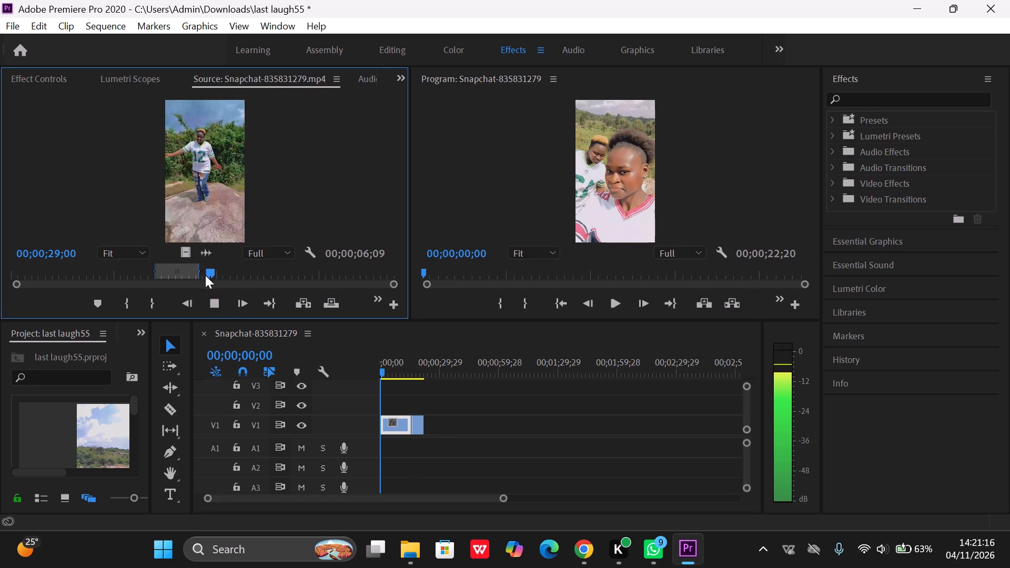
drag(208, 274, 202, 274)
click(130, 300)
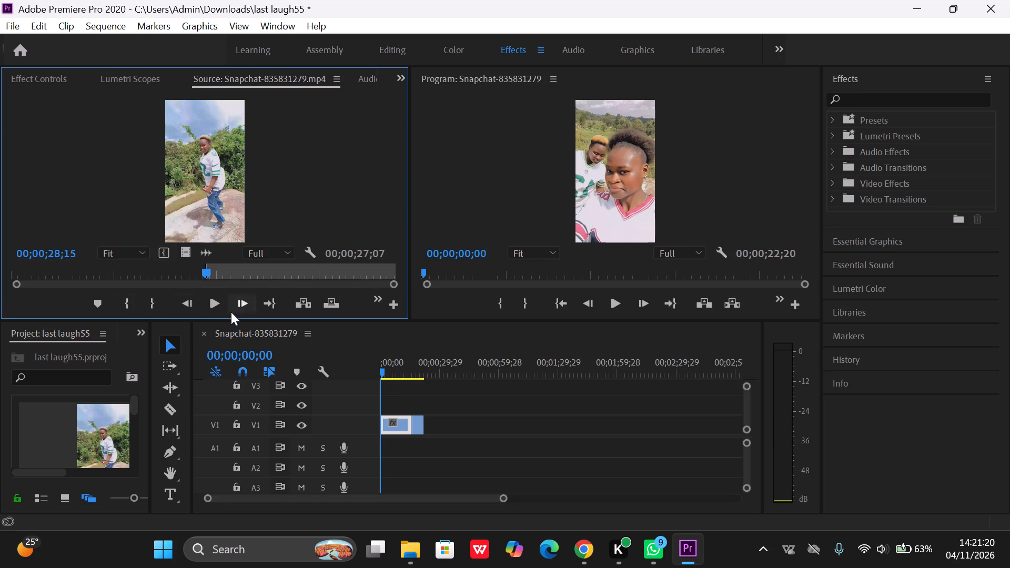
click(215, 303)
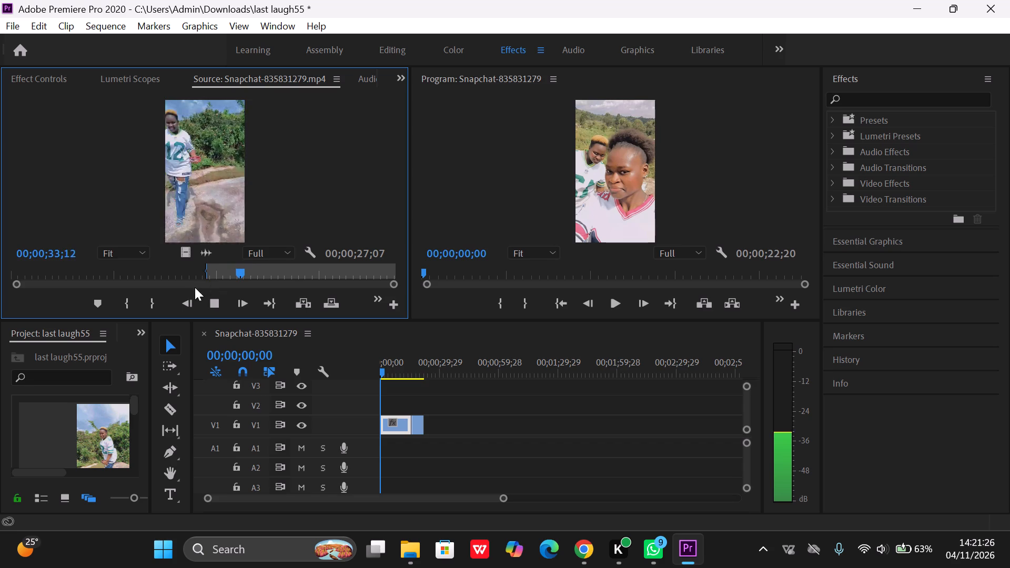
click(221, 307)
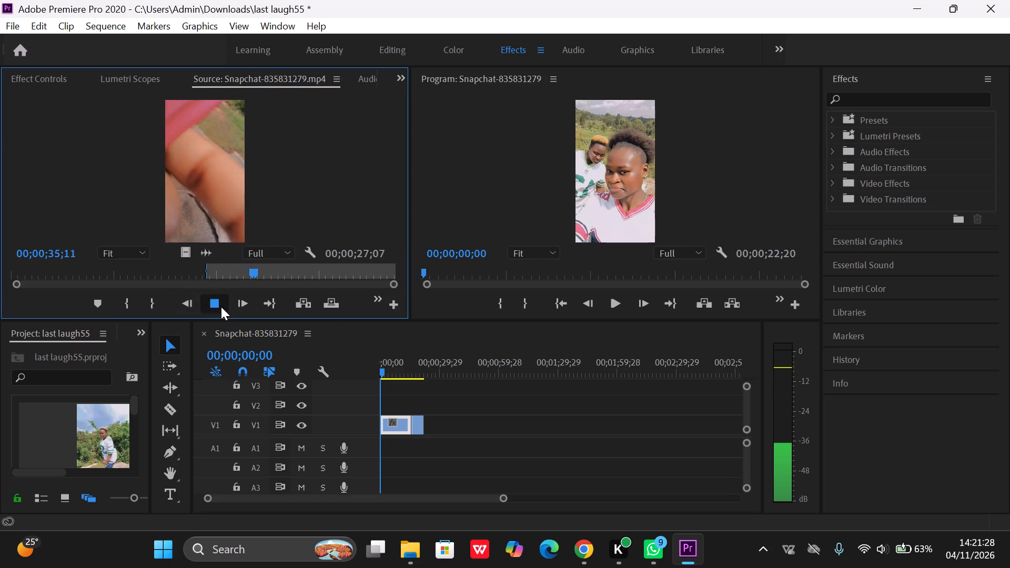
drag(255, 271, 246, 270)
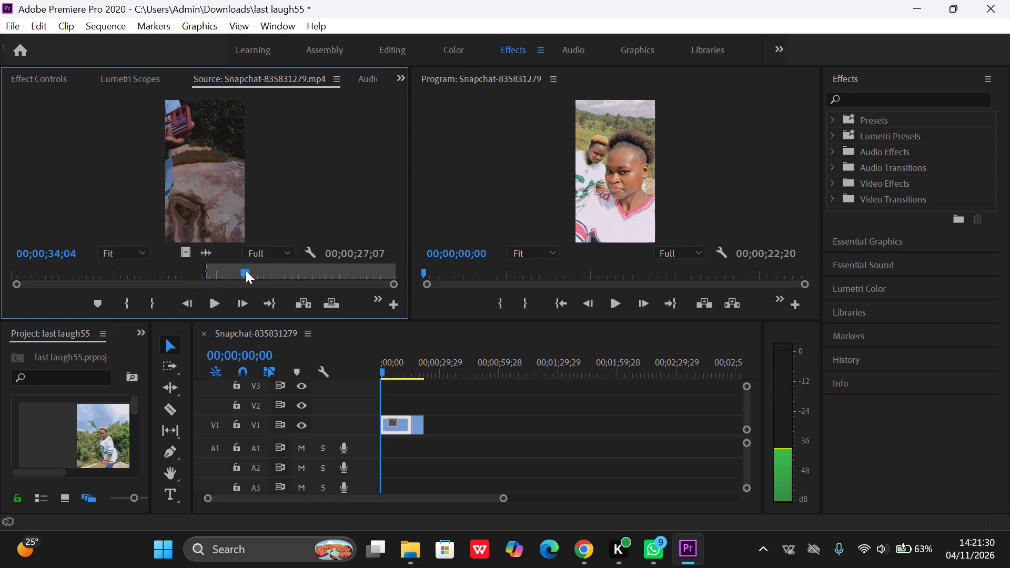
drag(246, 270, 235, 271)
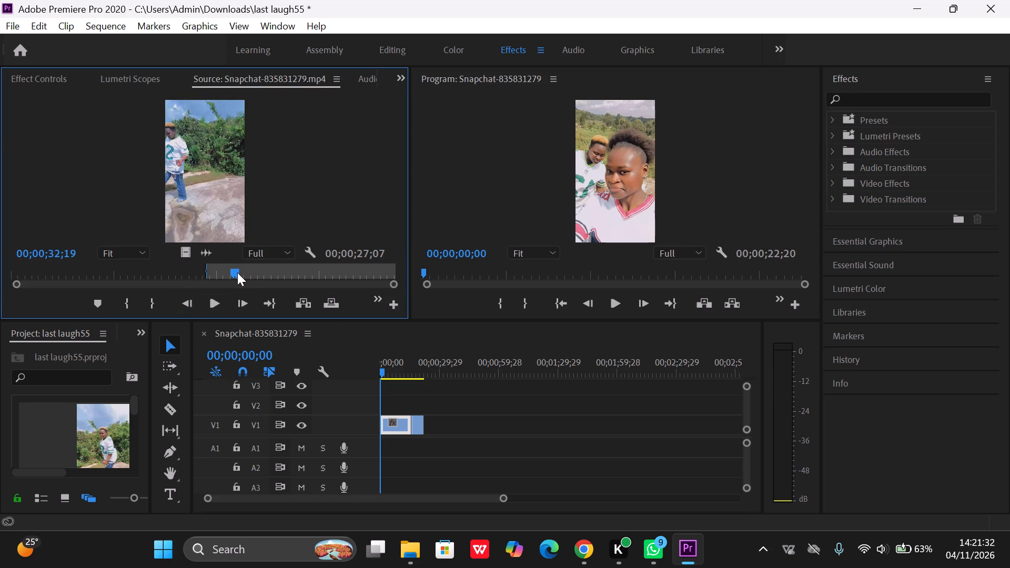
click(152, 298)
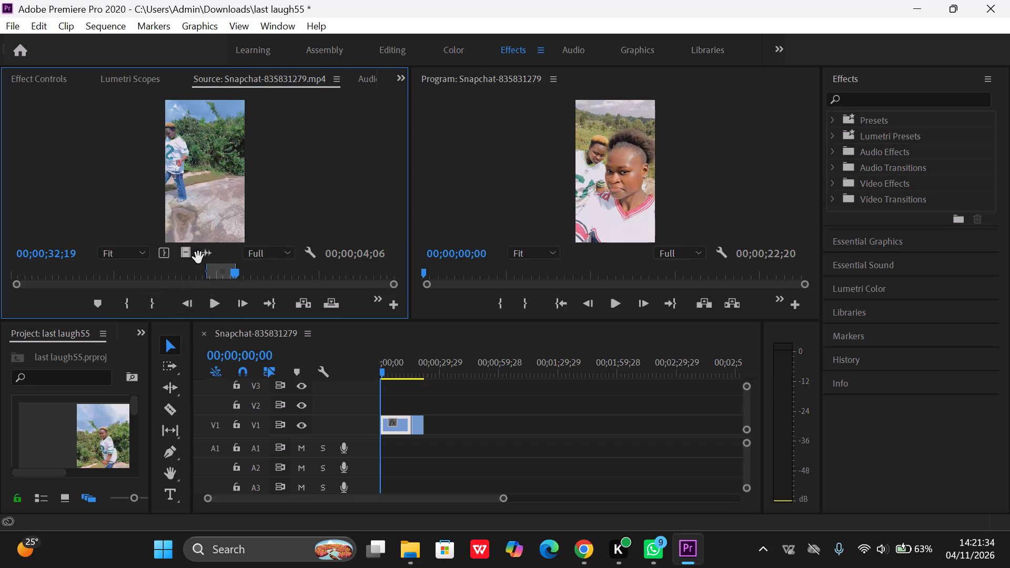
Add only the video of the marked section to V1, directly after the second clip.
drag(182, 250, 431, 414)
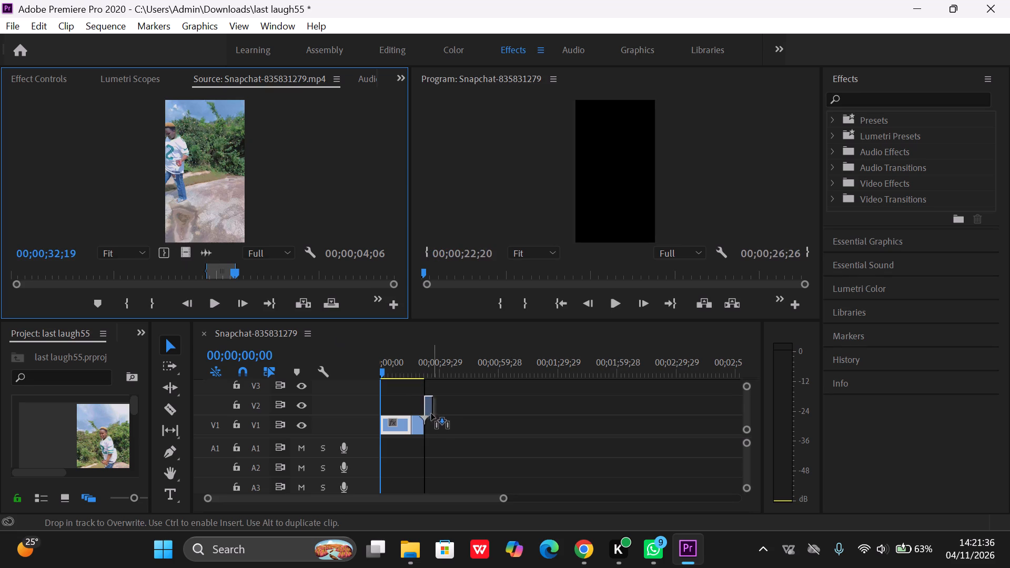
drag(431, 414, 432, 424)
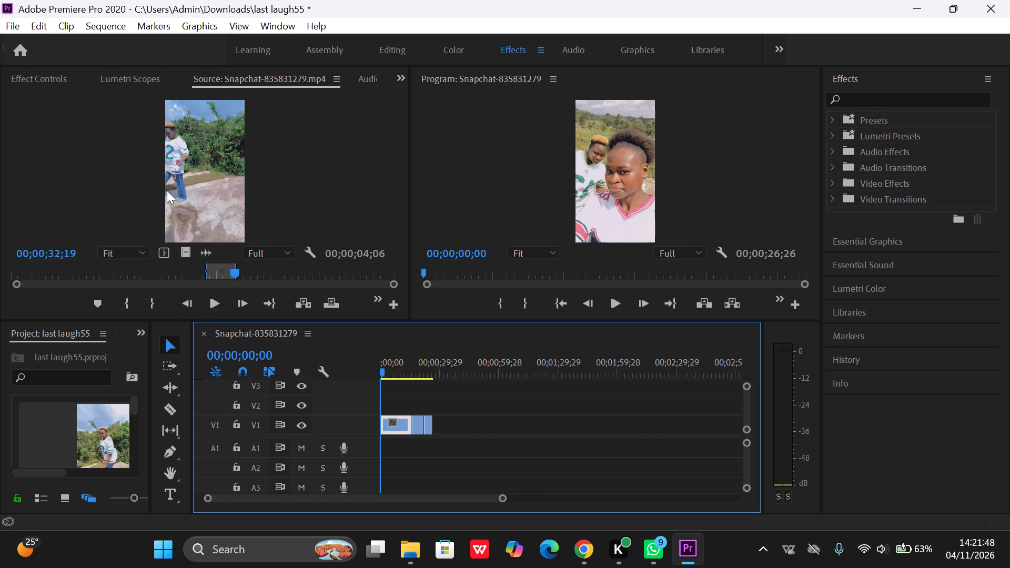
Play the source clip from about 00;00;27;21 to review the footage through and beyond the marked section.
click(204, 267)
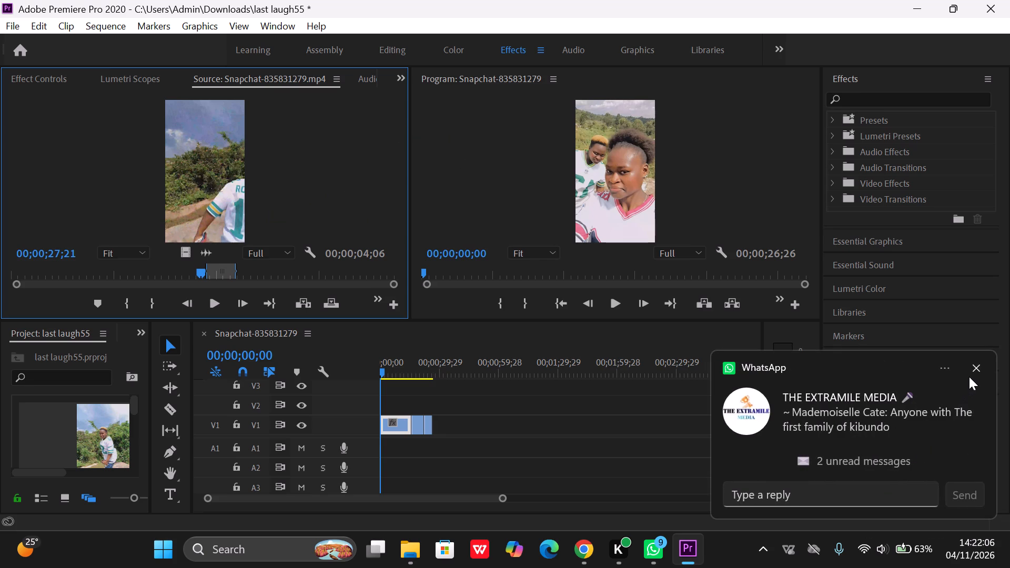
click(976, 365)
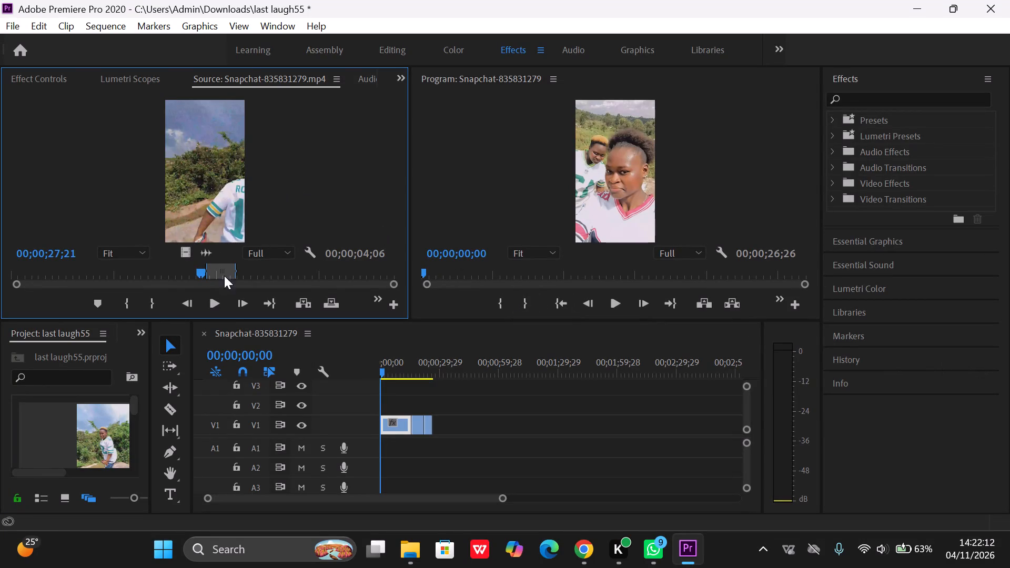
click(214, 301)
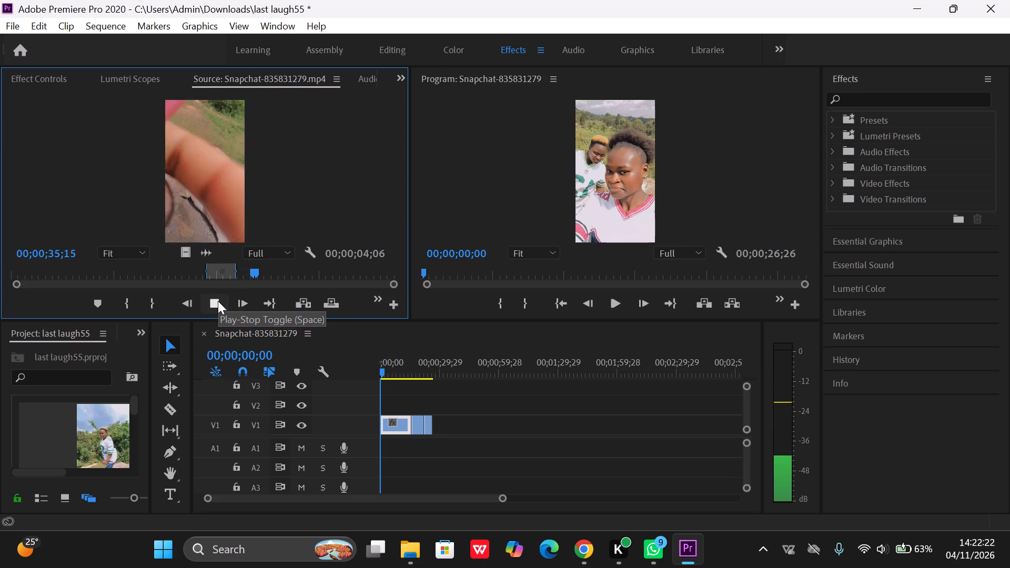
Mark a section of about 9.6 seconds in the source clip, with the In point at 00;00;37;16.
click(218, 301)
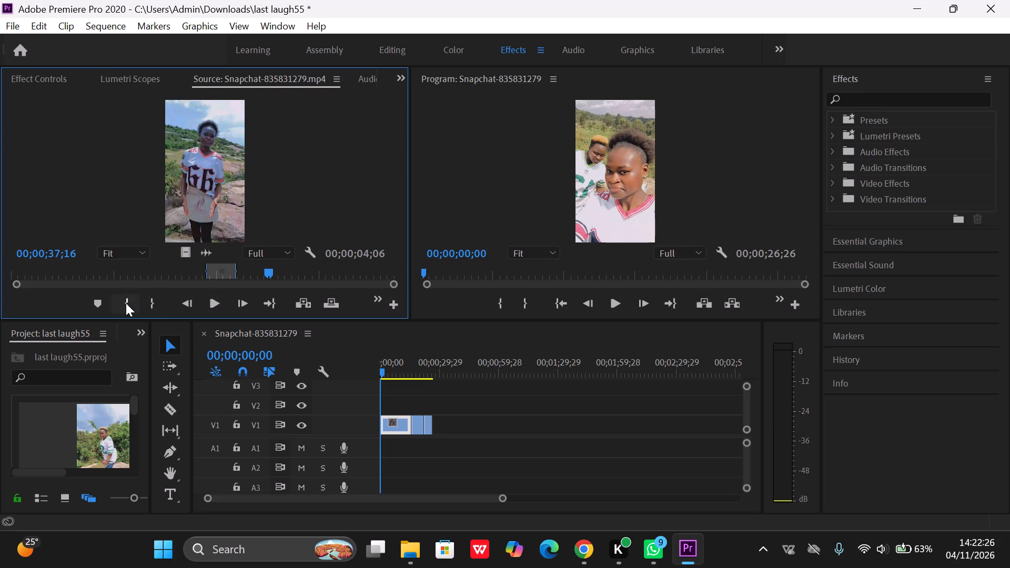
click(125, 305)
click(217, 306)
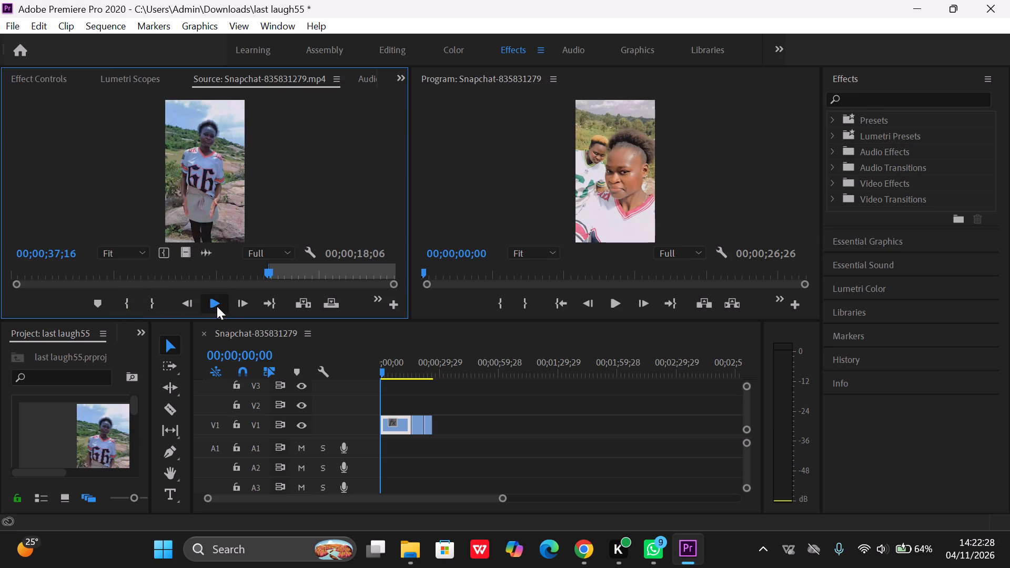
click(158, 300)
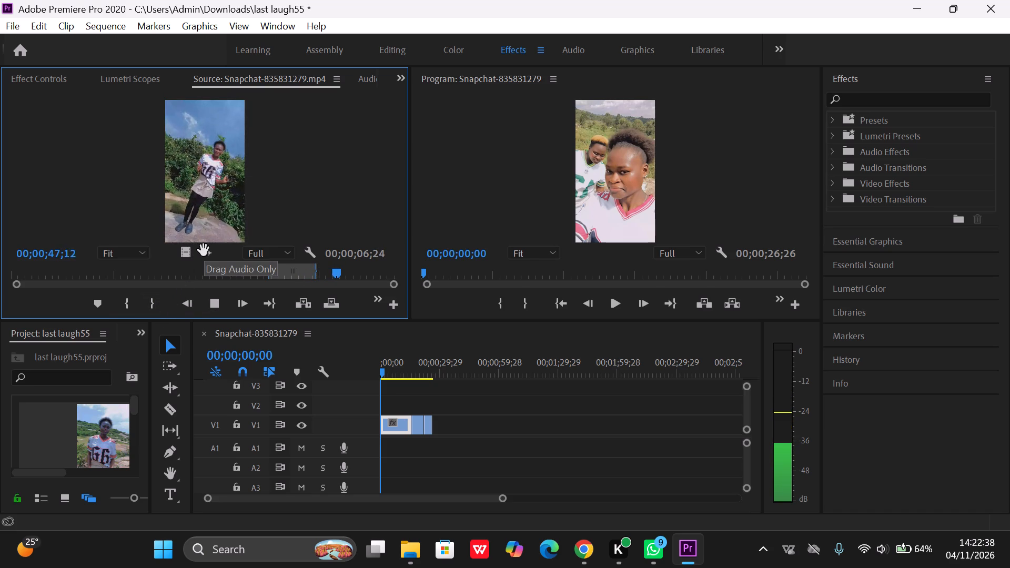
click(155, 302)
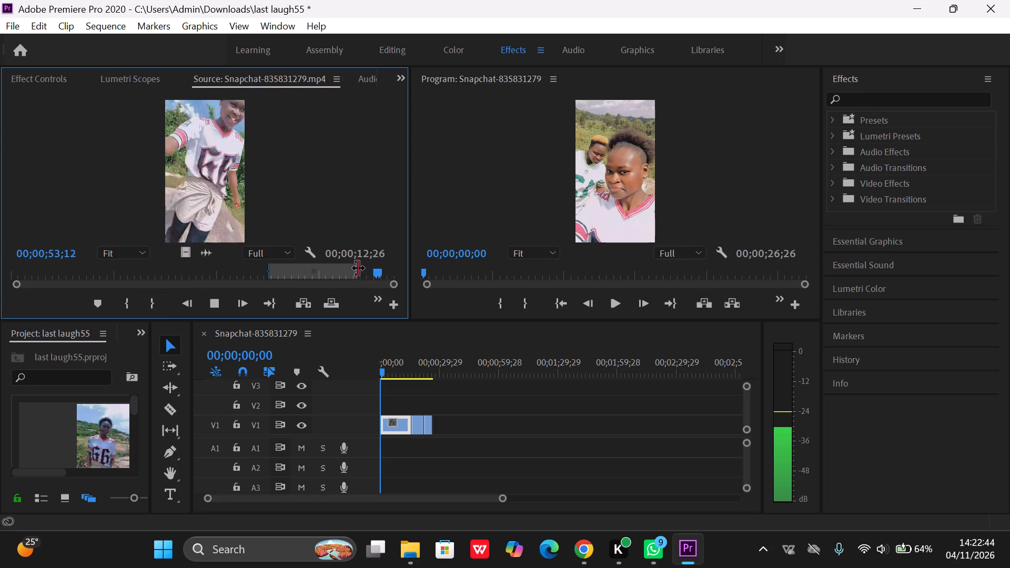
drag(358, 268, 336, 272)
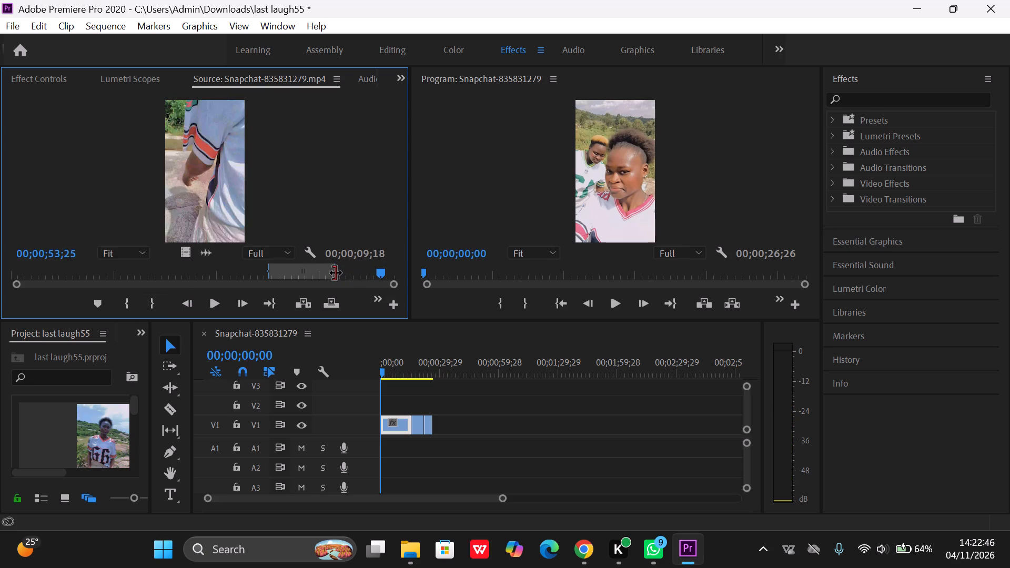
Add only the video of the marked section to V1, directly after the third clip.
click(204, 252)
drag(182, 251, 459, 415)
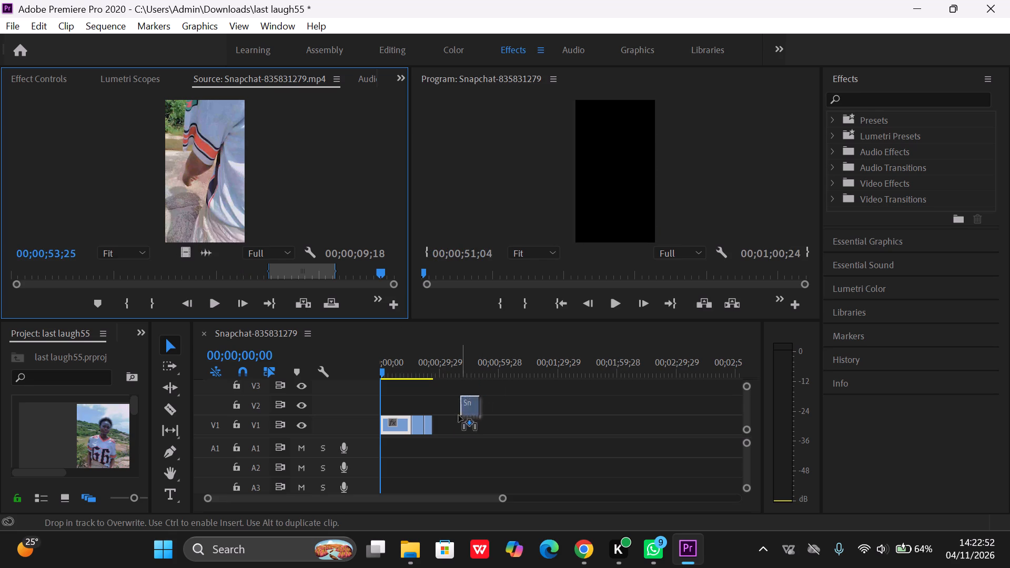
drag(459, 415, 439, 422)
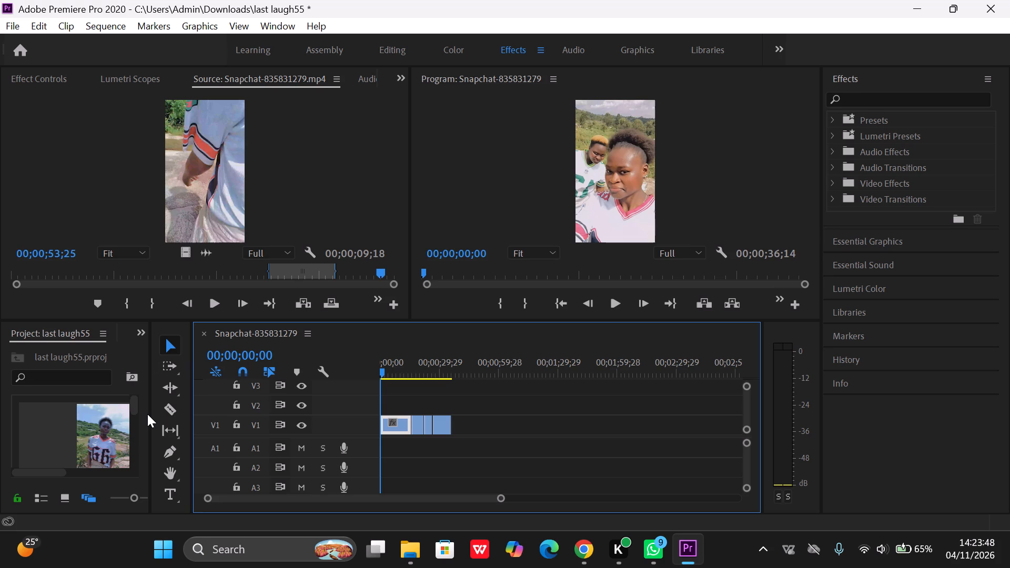
Import the music file apalonbeats-background-music-549420 (1).mp3 from the Downloads folder into the project.
scroll(98, 426, down, 1)
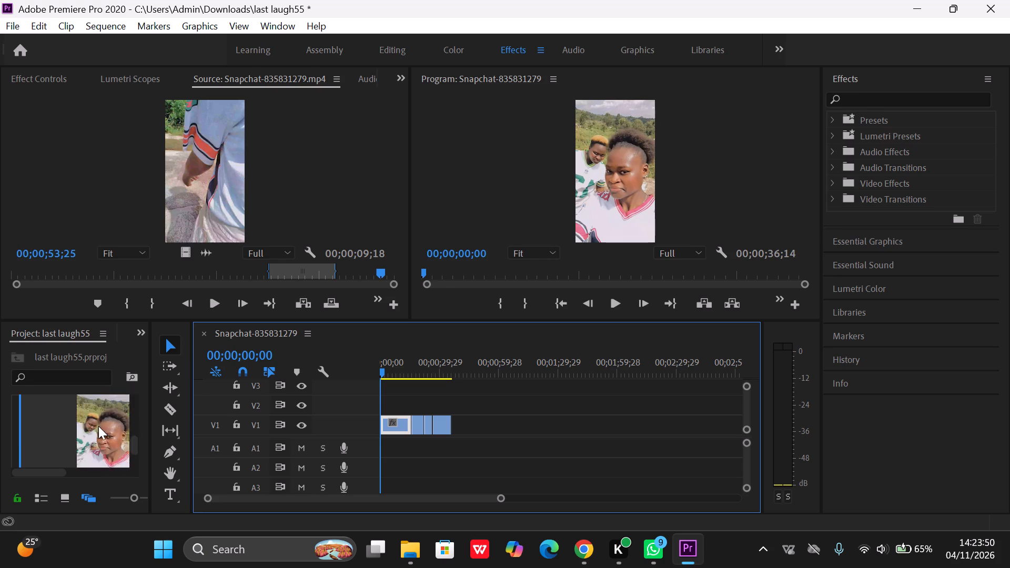
scroll(98, 426, down, 1)
click(8, 28)
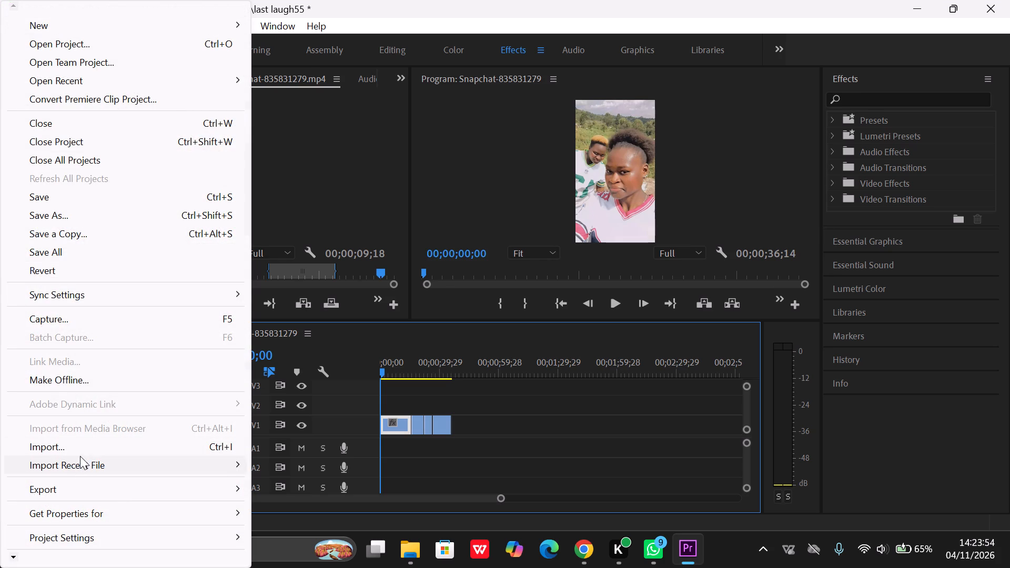
click(104, 490)
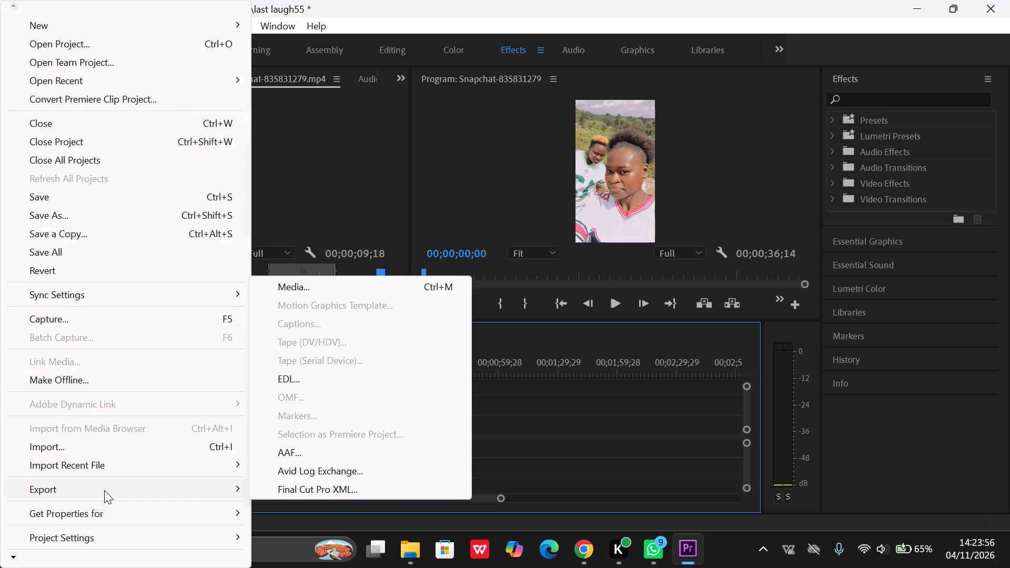
click(120, 447)
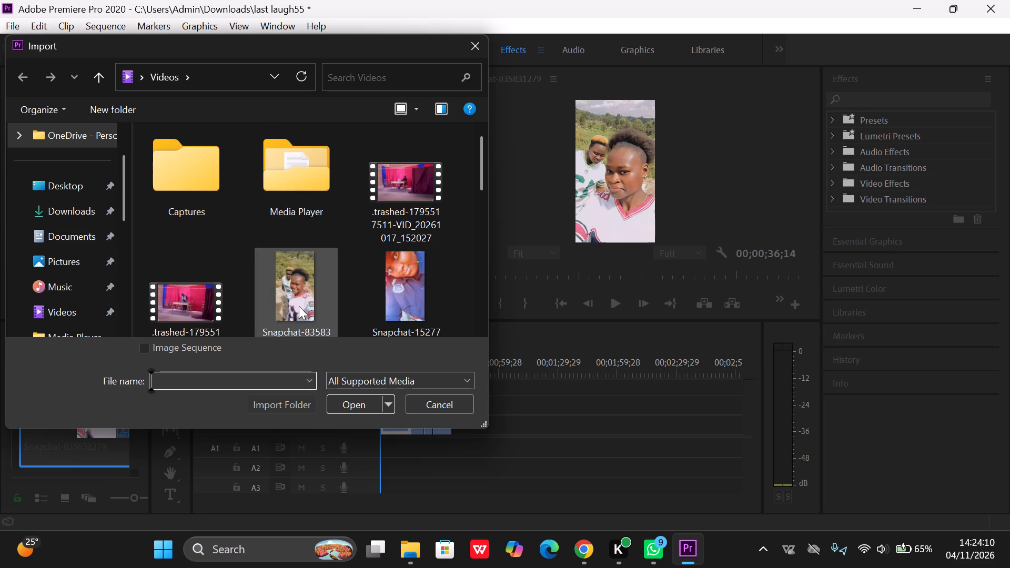
scroll(299, 306, down, 1)
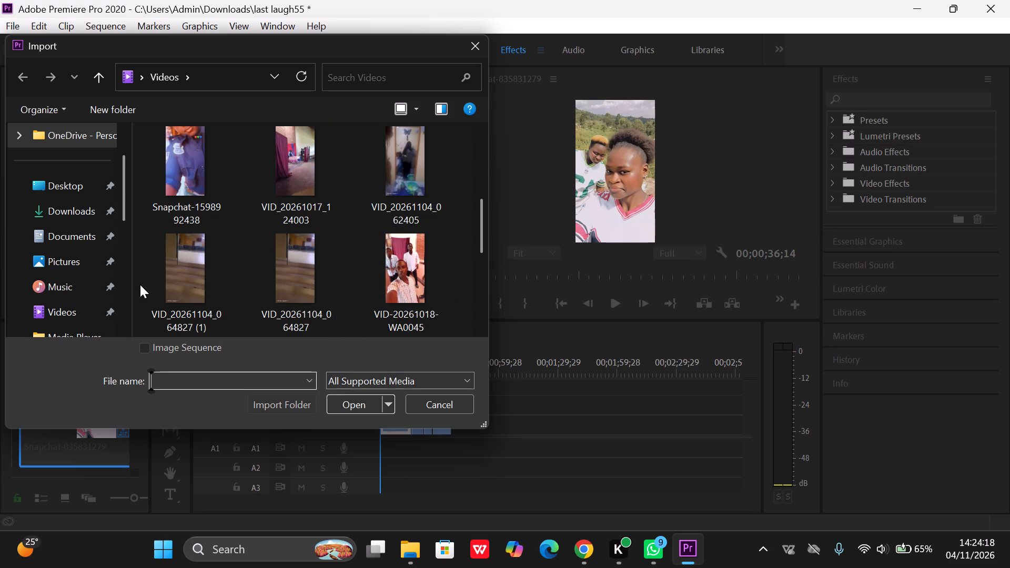
double_click(82, 212)
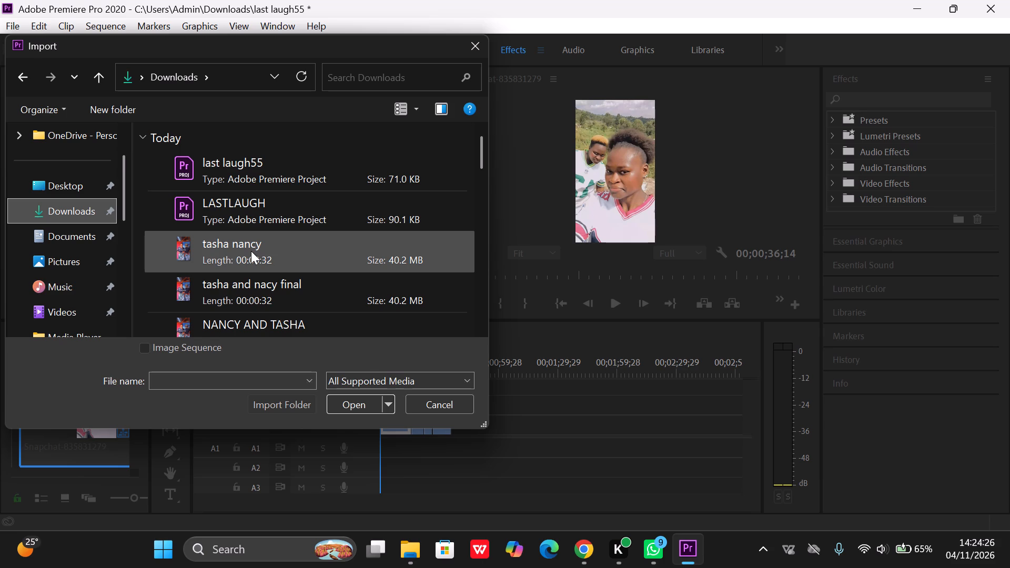
scroll(241, 211, up, 1)
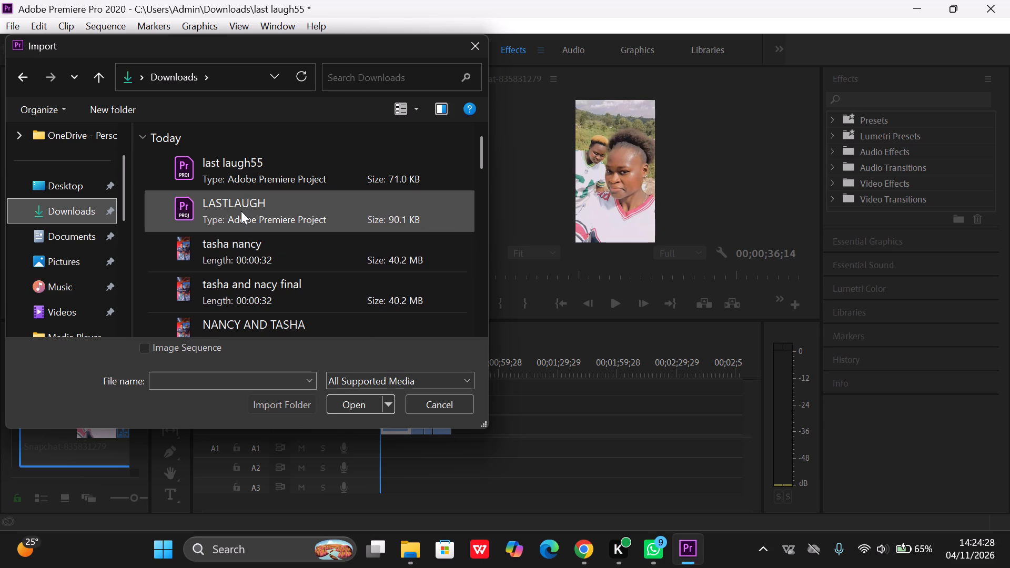
scroll(241, 211, up, 1)
scroll(241, 211, down, 2)
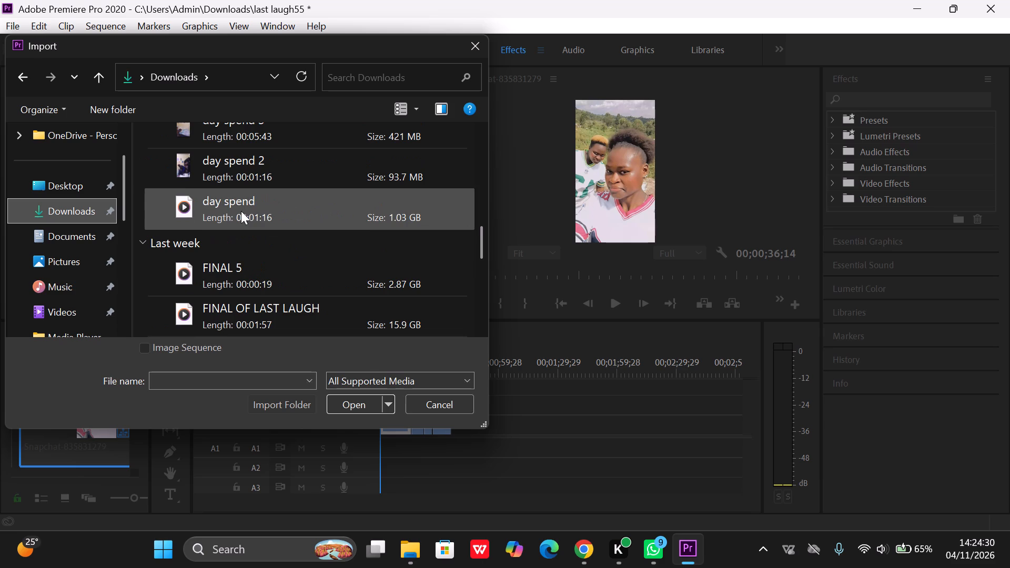
scroll(275, 278, down, 1)
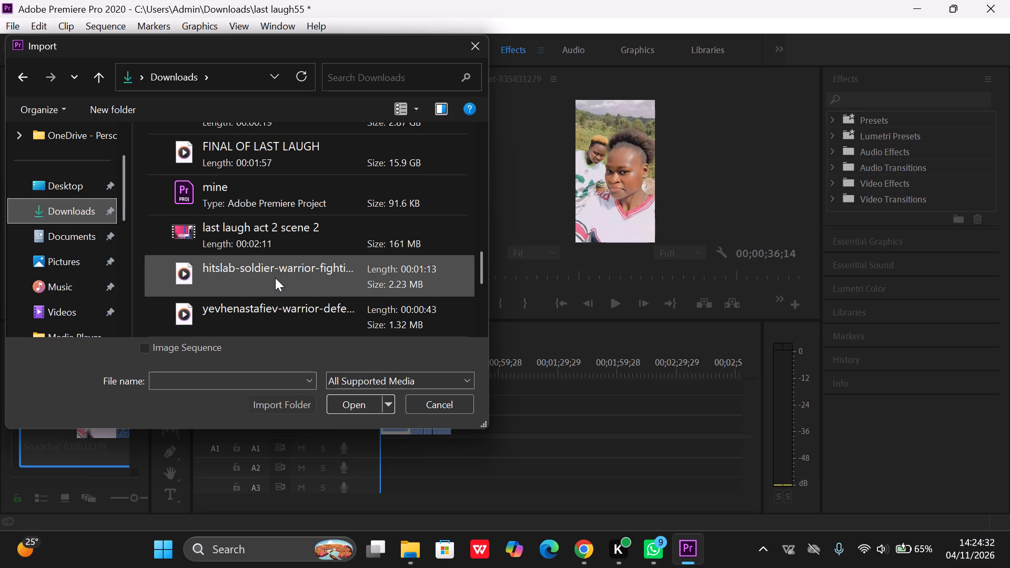
scroll(281, 299, down, 1)
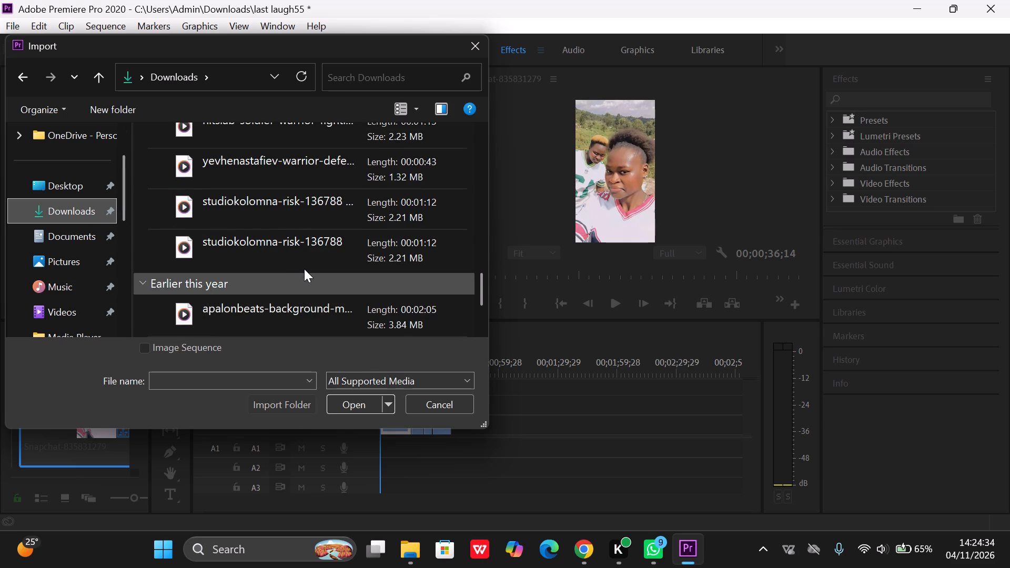
double_click(289, 311)
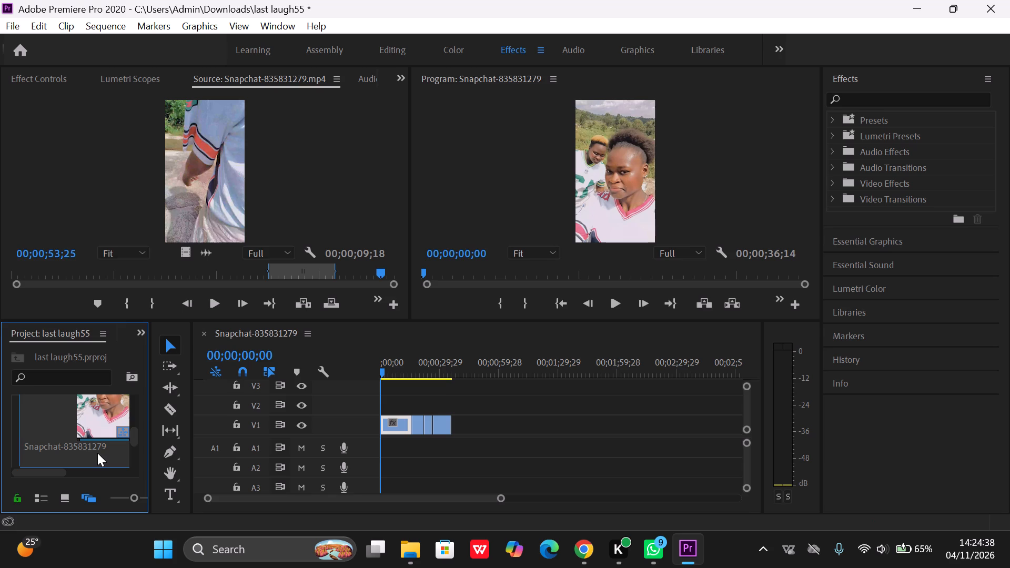
Open the imported music in the Source monitor and mark a section of about 61 seconds, starting about 2 seconds in.
click(97, 453)
scroll(77, 447, down, 4)
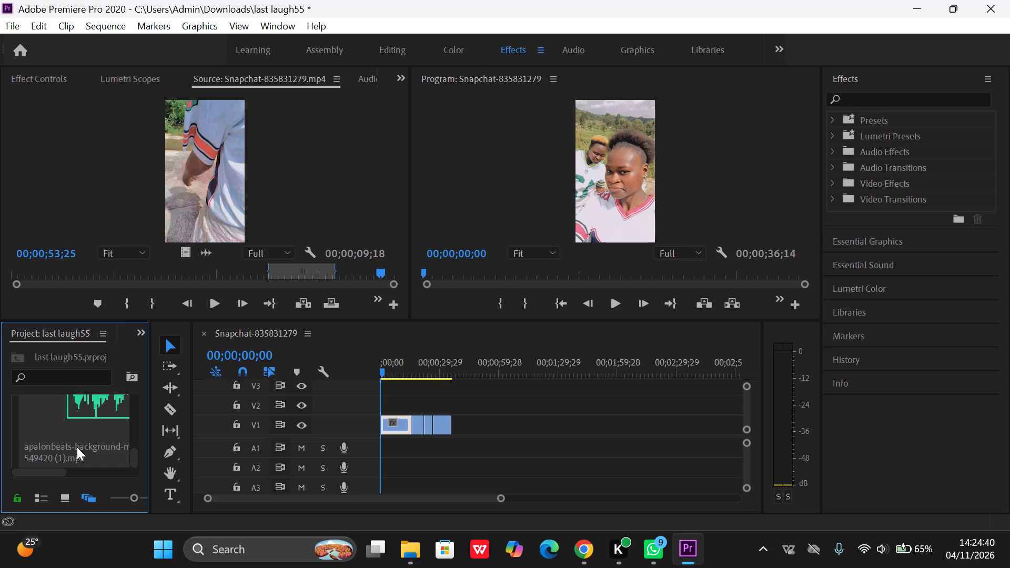
triple_click(77, 447)
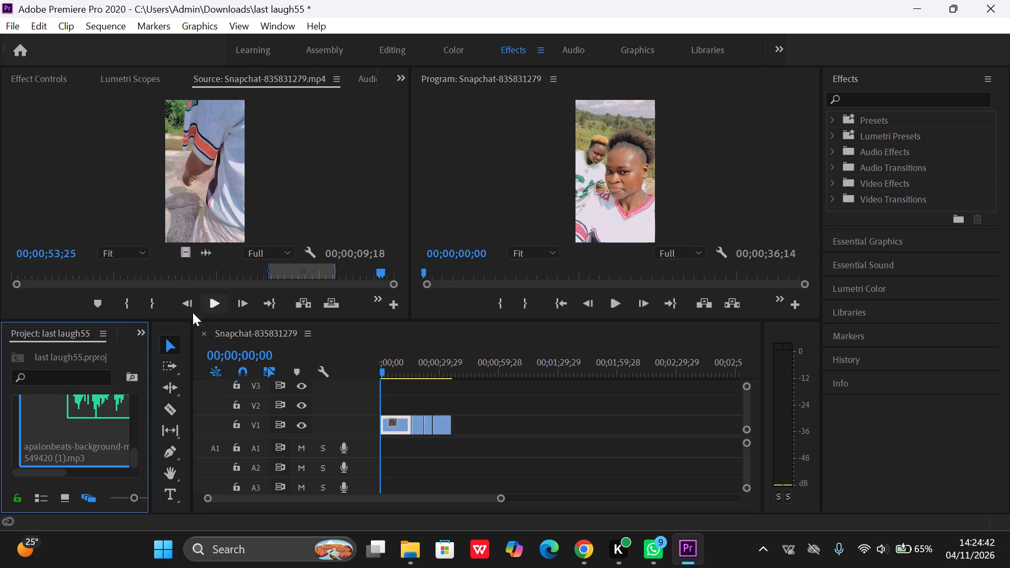
double_click(88, 403)
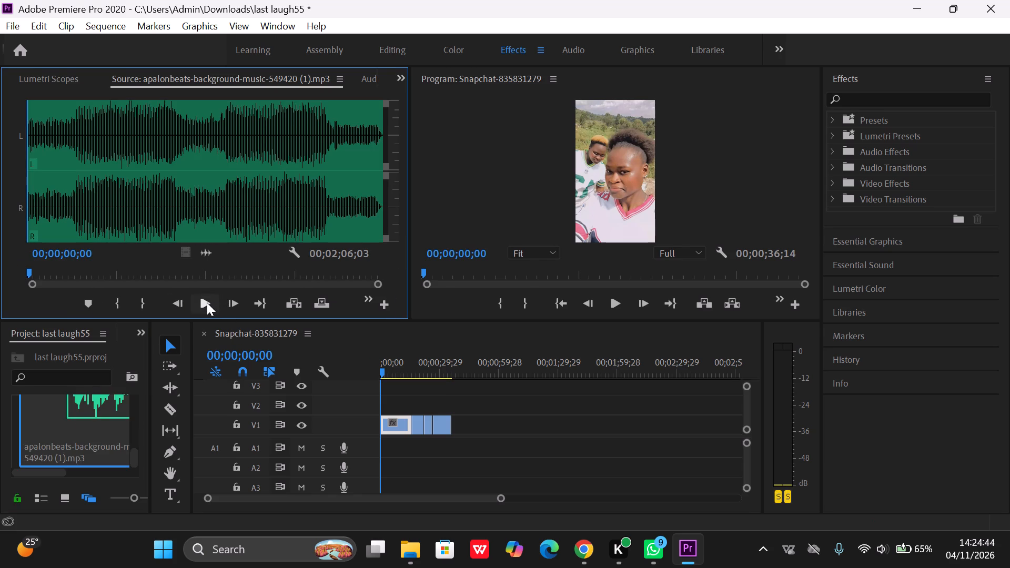
click(207, 302)
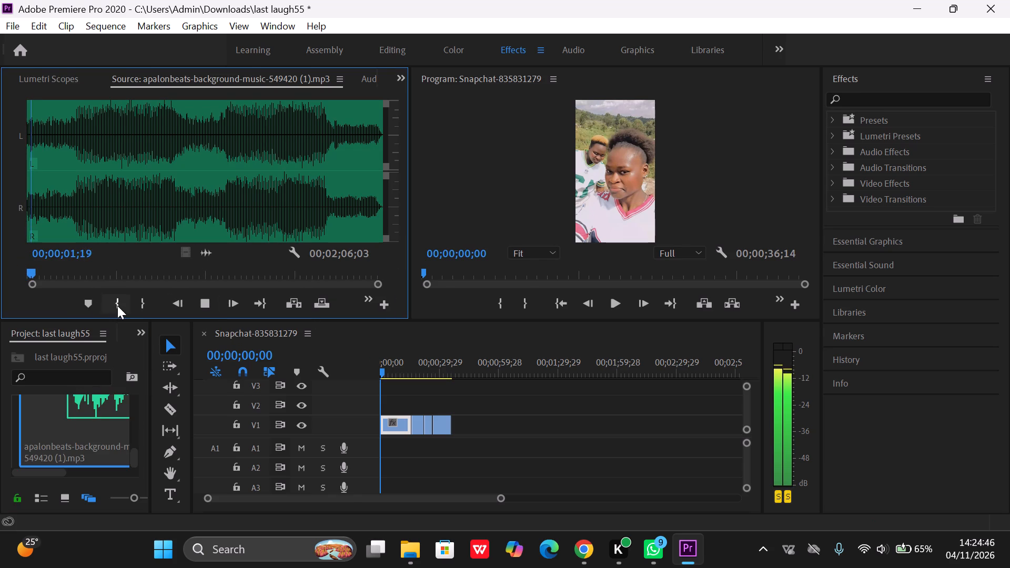
click(117, 306)
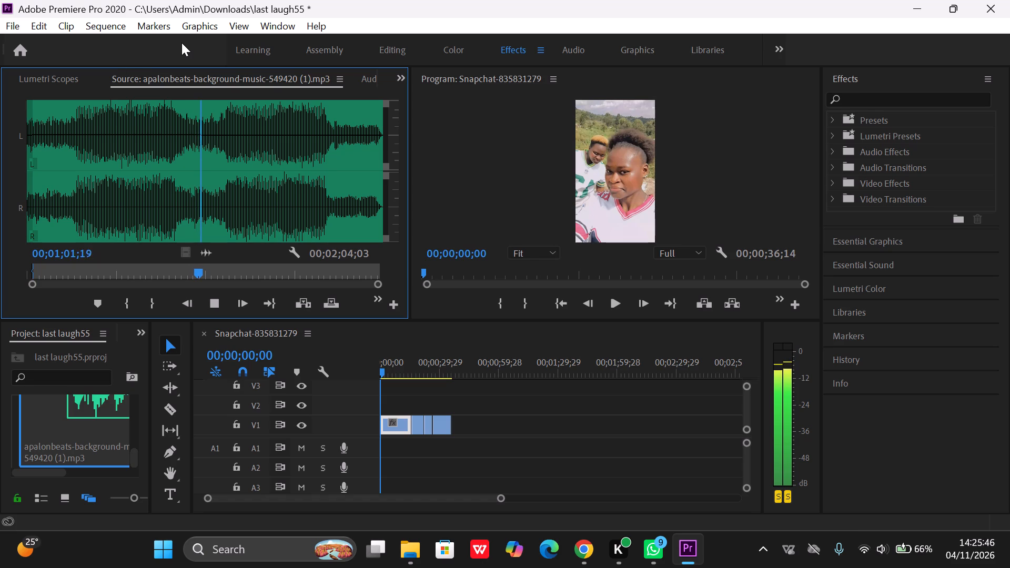
click(159, 299)
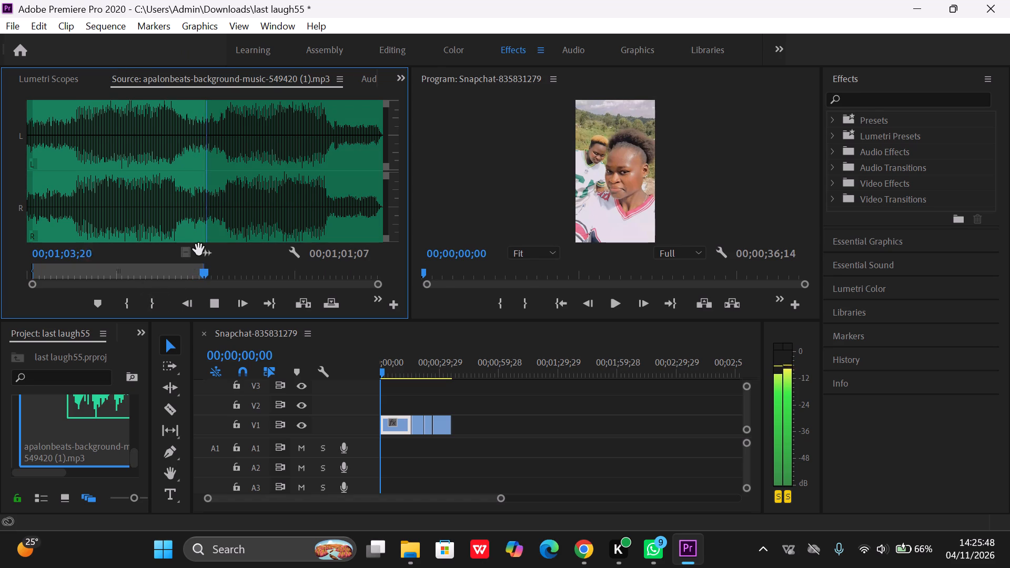
Place the marked music section on A1 at the start of the sequence.
drag(210, 256, 424, 443)
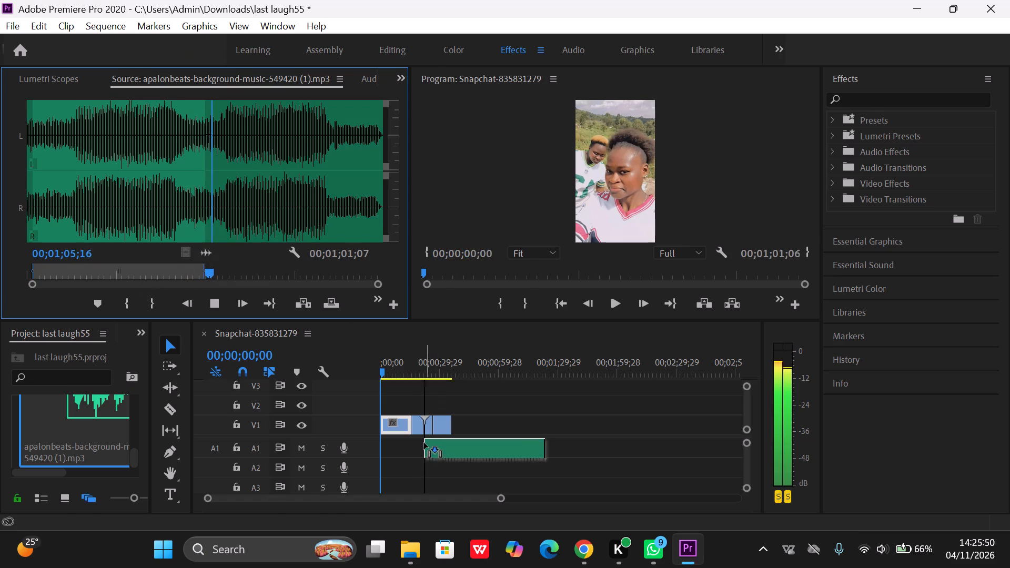
drag(424, 443, 387, 440)
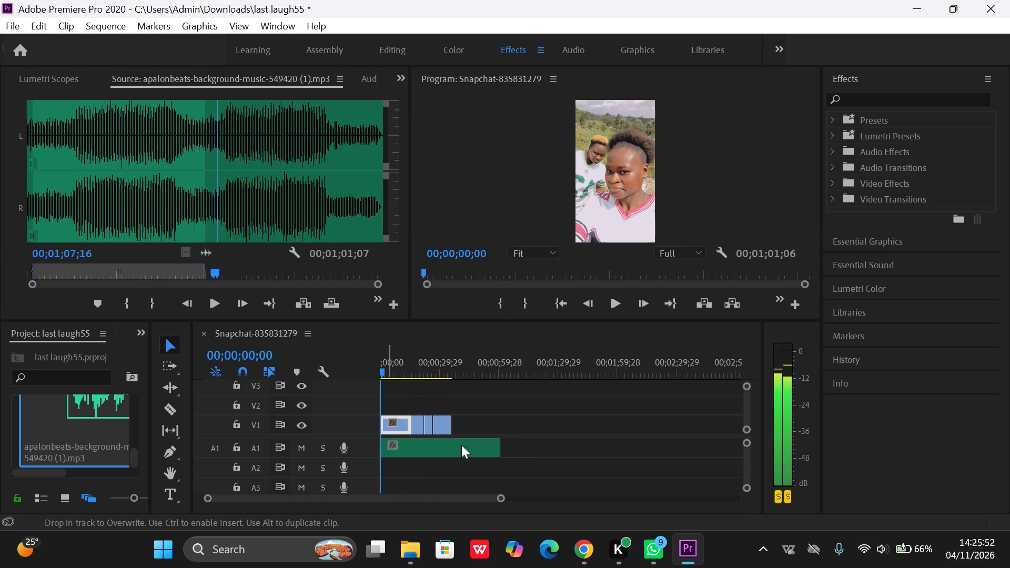
Trim the end of the music clip on A1 to line up with the end of the last V1 clip.
drag(500, 442, 467, 443)
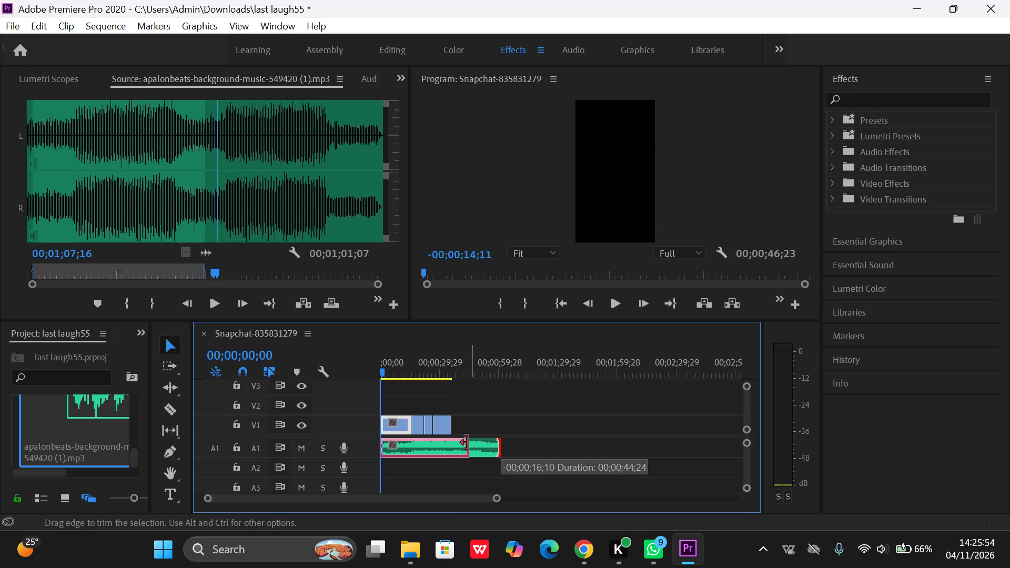
drag(467, 443, 453, 443)
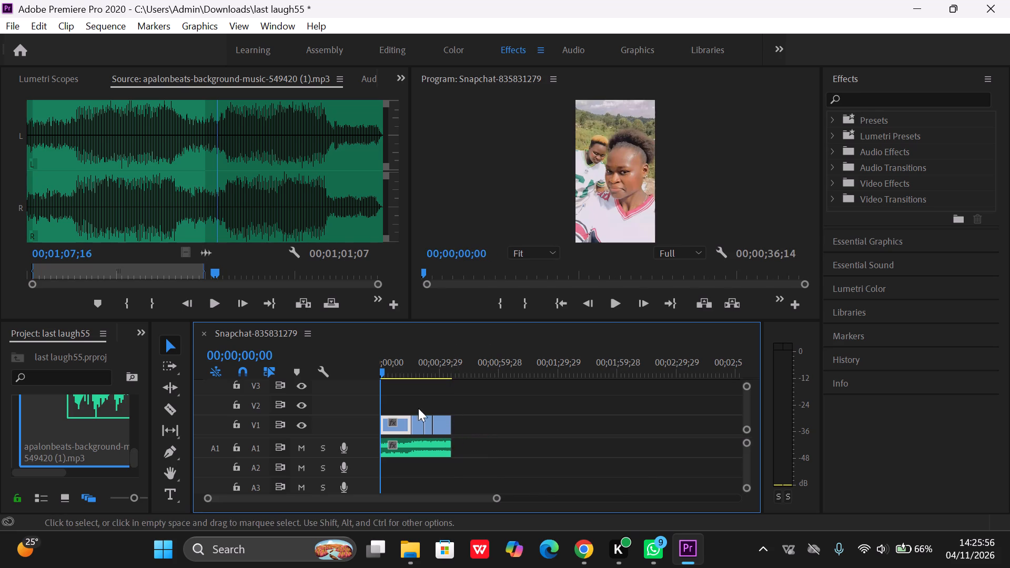
Play the sequence from the start to review the clips with the music, and return the playhead to 00;00;00;00.
click(619, 302)
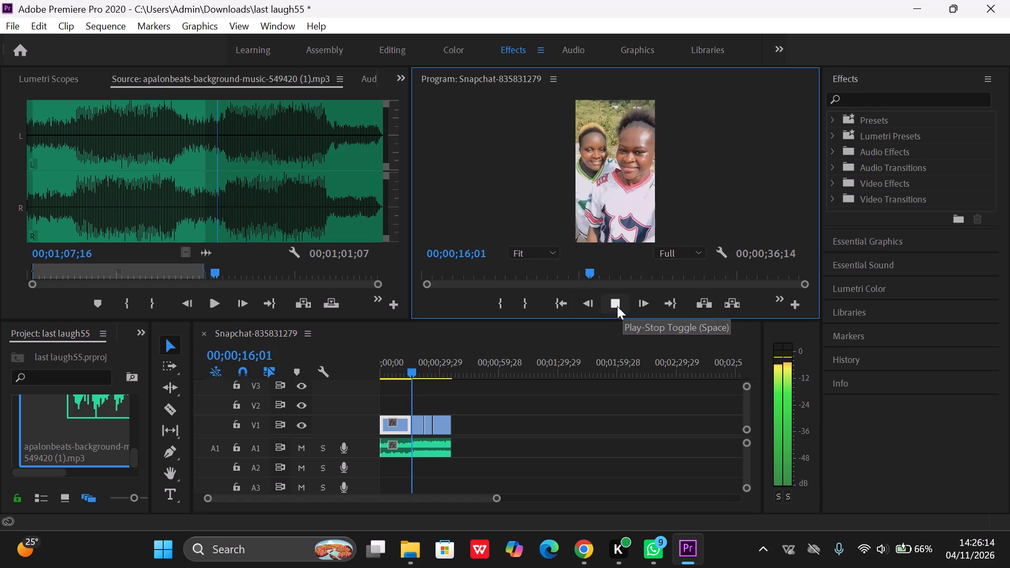
click(611, 303)
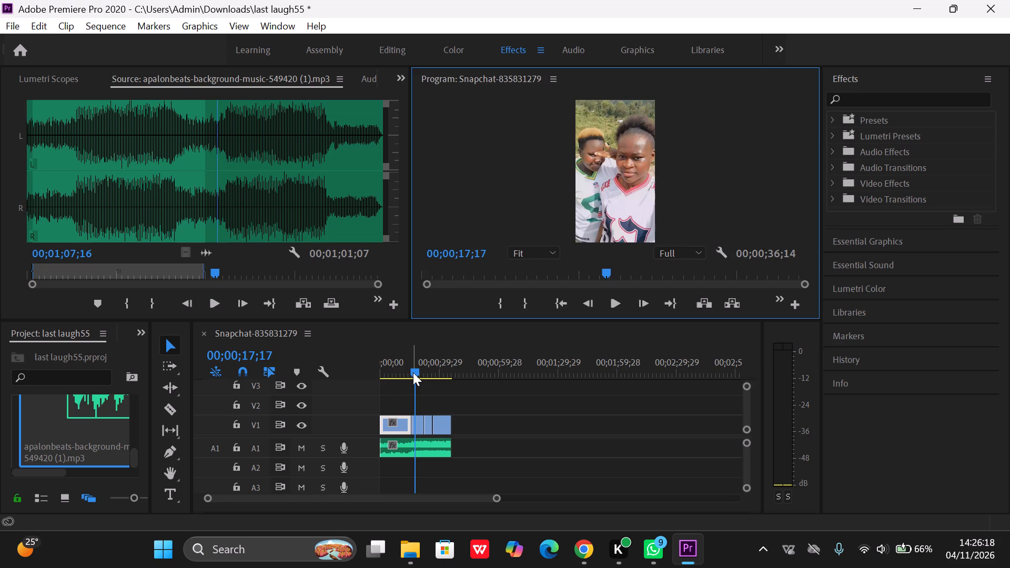
drag(413, 372, 326, 373)
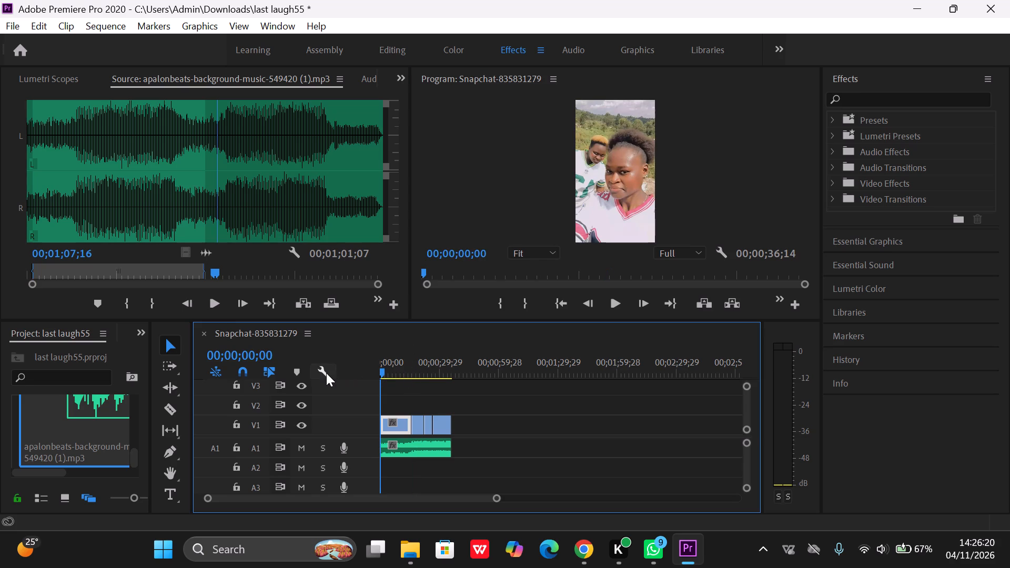
Apply Cross Dissolve transitions on V1 at the cut between the first and second clips and between the second and third clips.
click(834, 201)
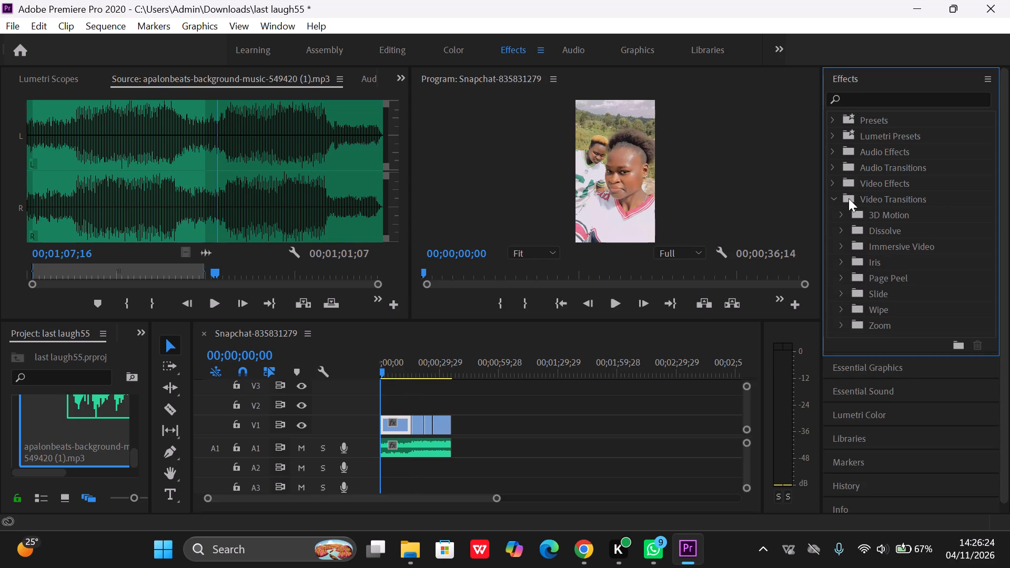
click(855, 230)
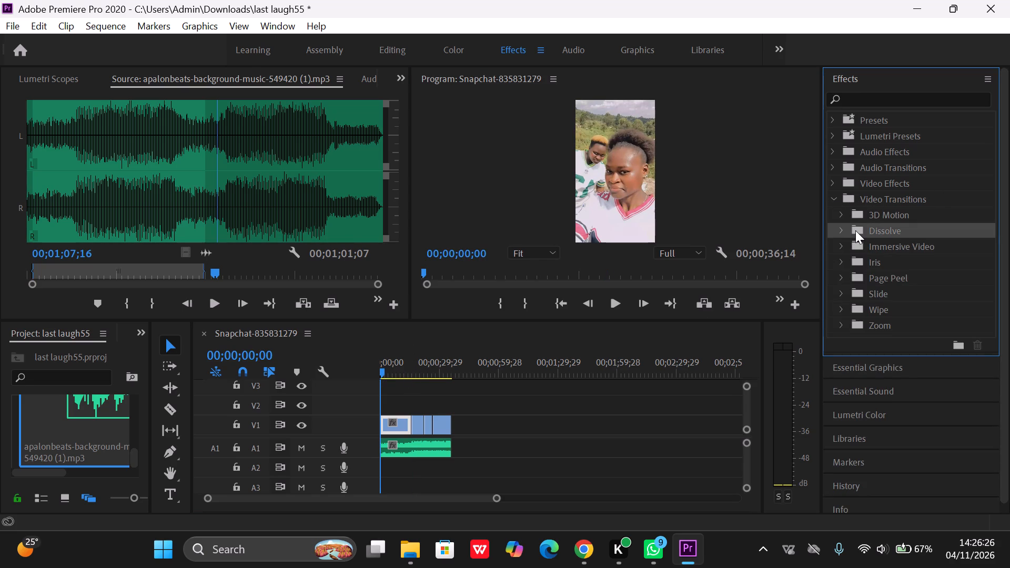
click(843, 229)
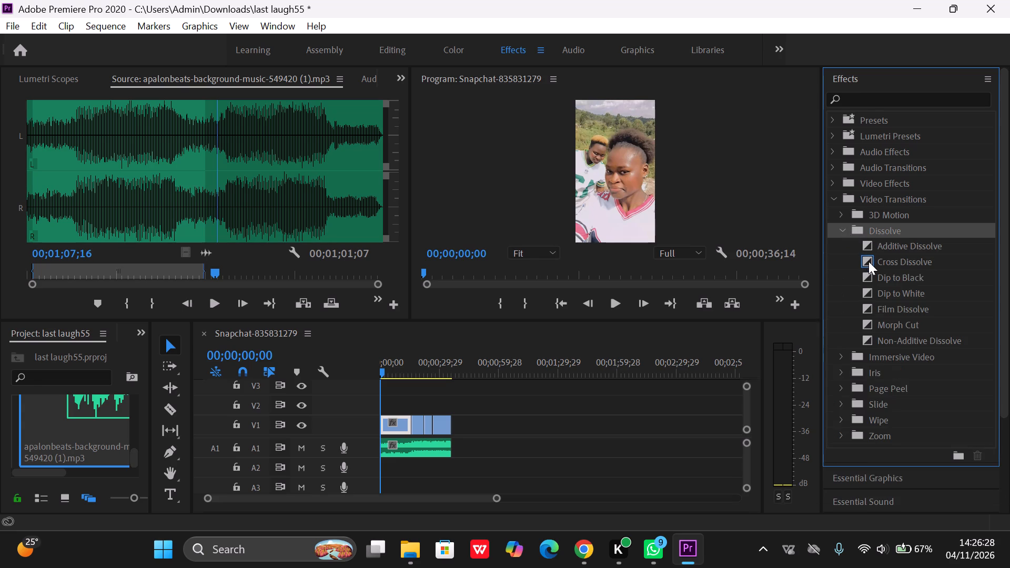
click(868, 261)
drag(868, 260, 412, 426)
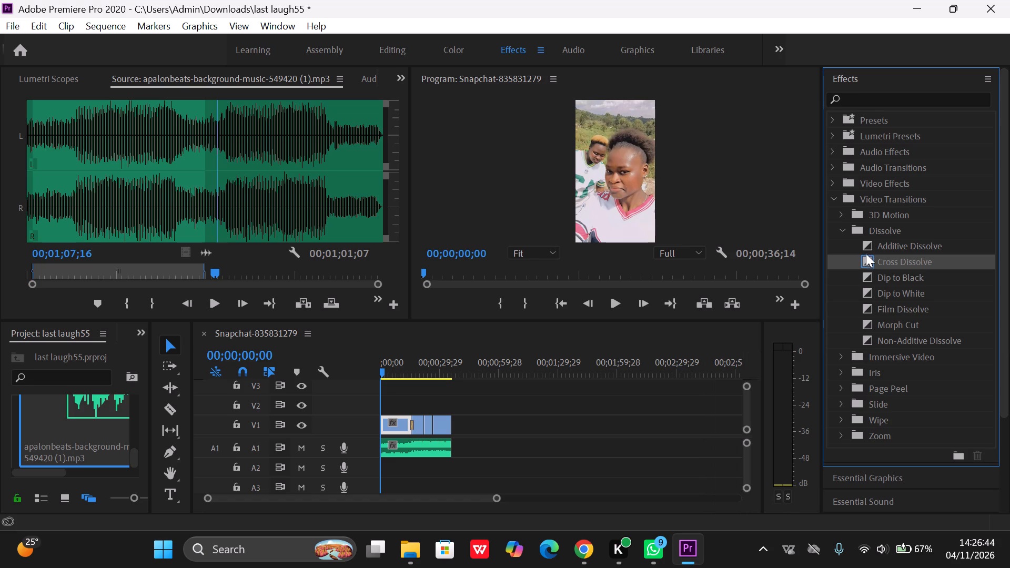
drag(866, 260, 440, 429)
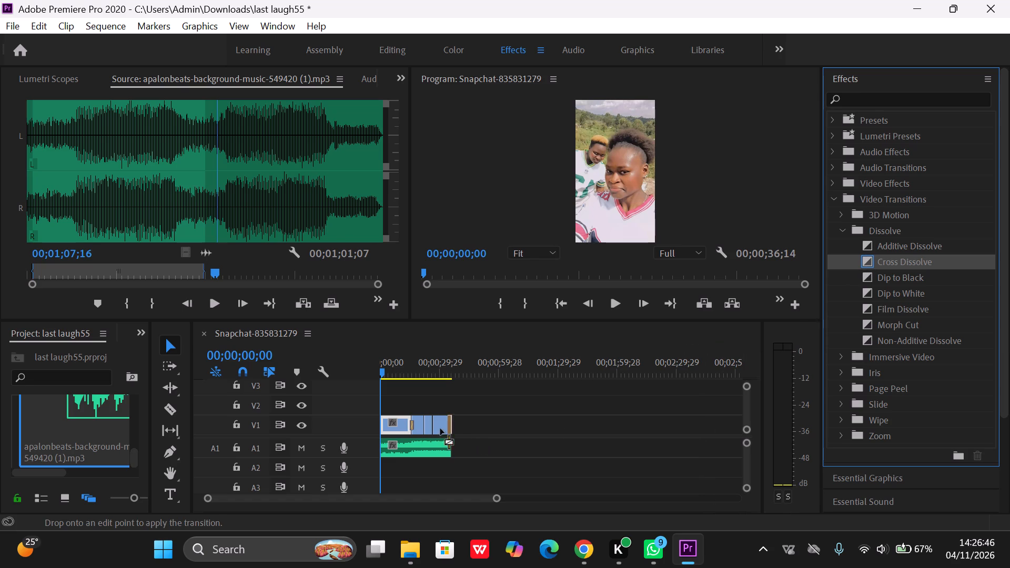
drag(440, 429, 423, 423)
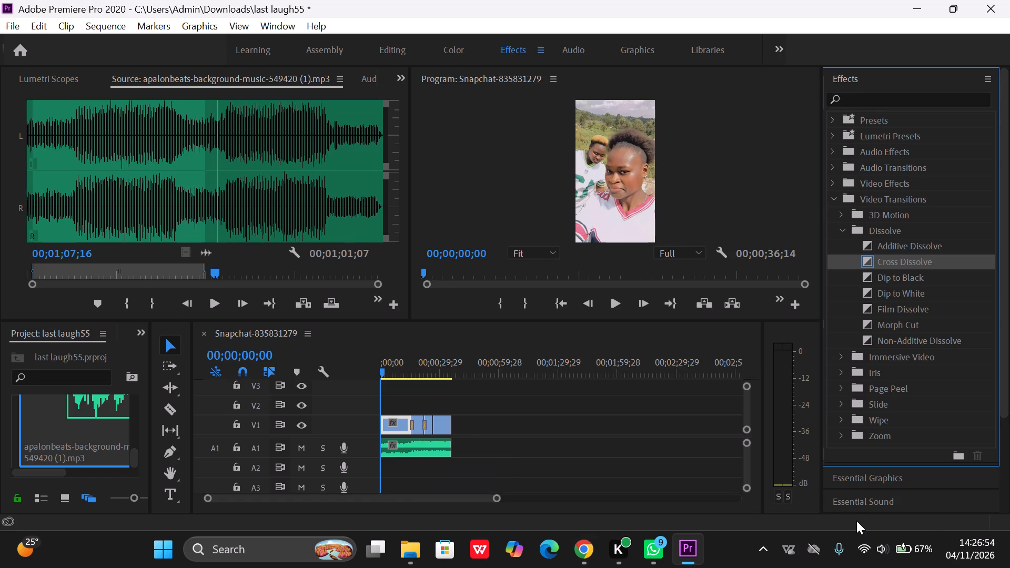
Turn off Bluetooth in the Windows quick settings.
click(903, 553)
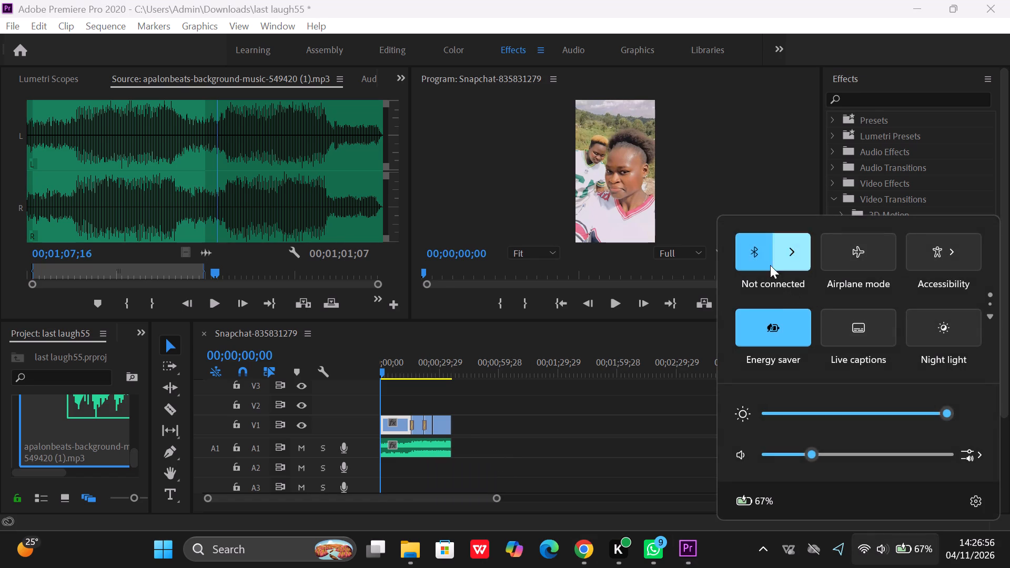
click(763, 260)
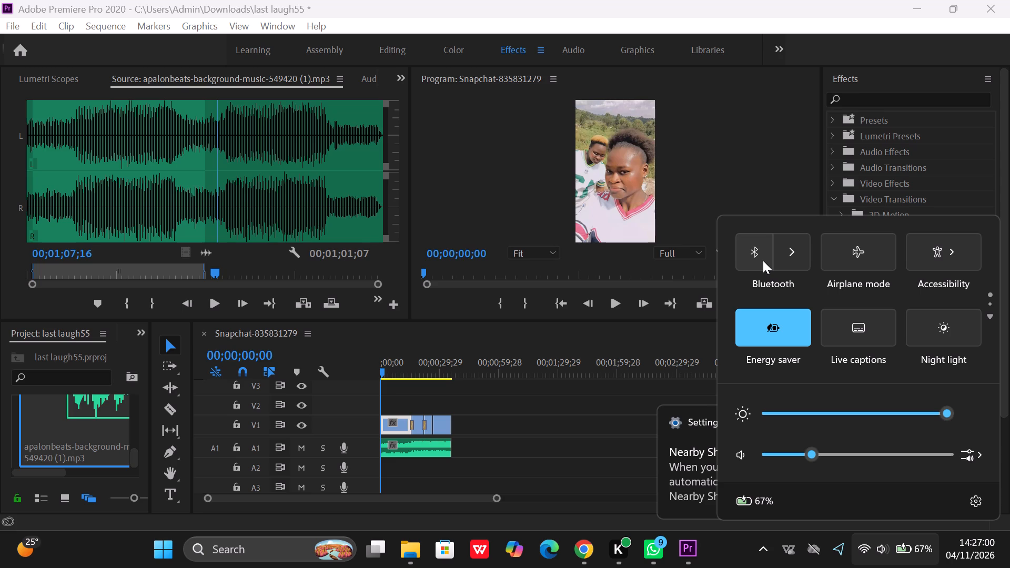
click(722, 541)
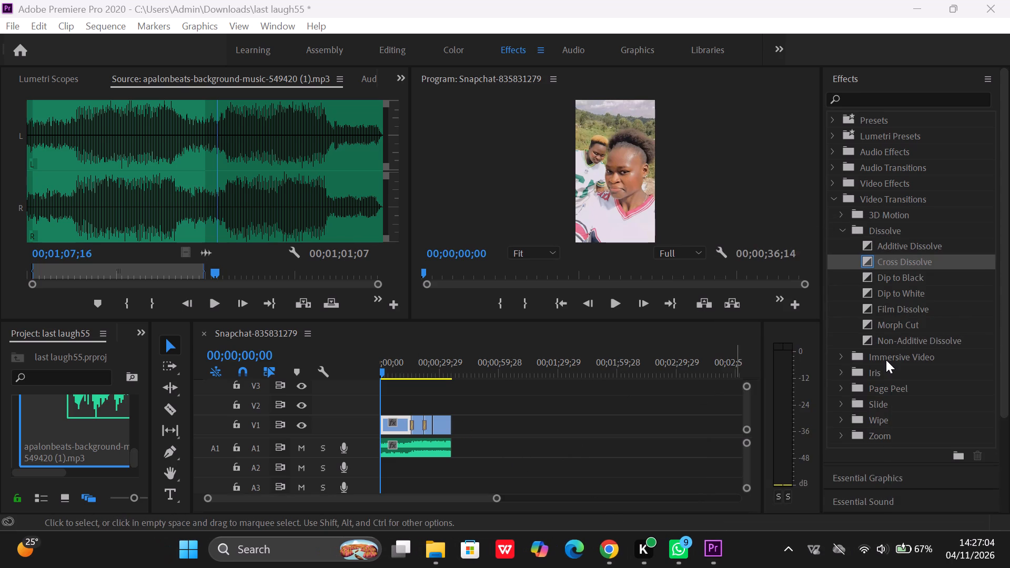
Apply a Cross Dissolve transition at the cut between the third and fourth clips on V1.
drag(866, 261, 590, 380)
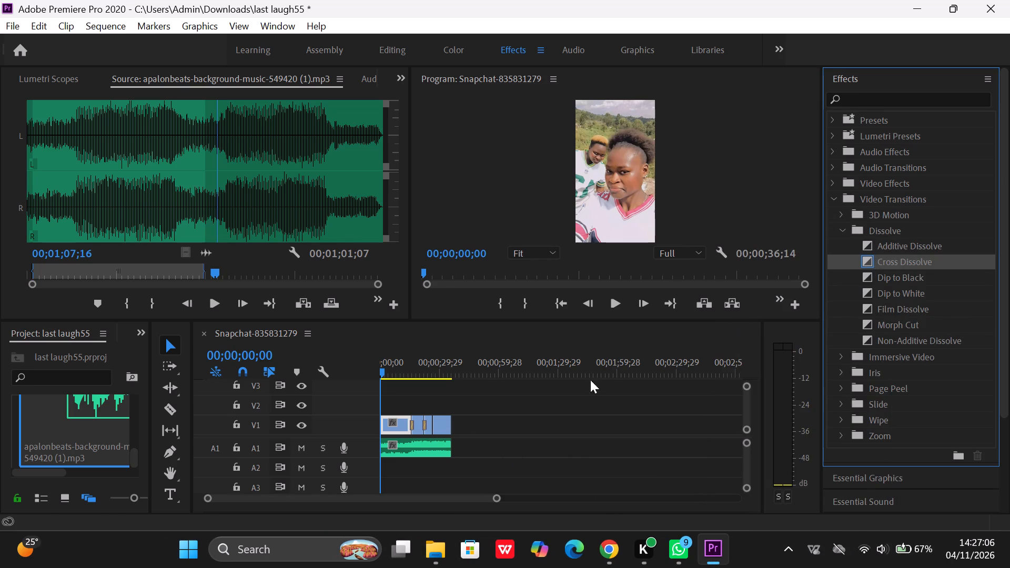
drag(590, 380, 431, 429)
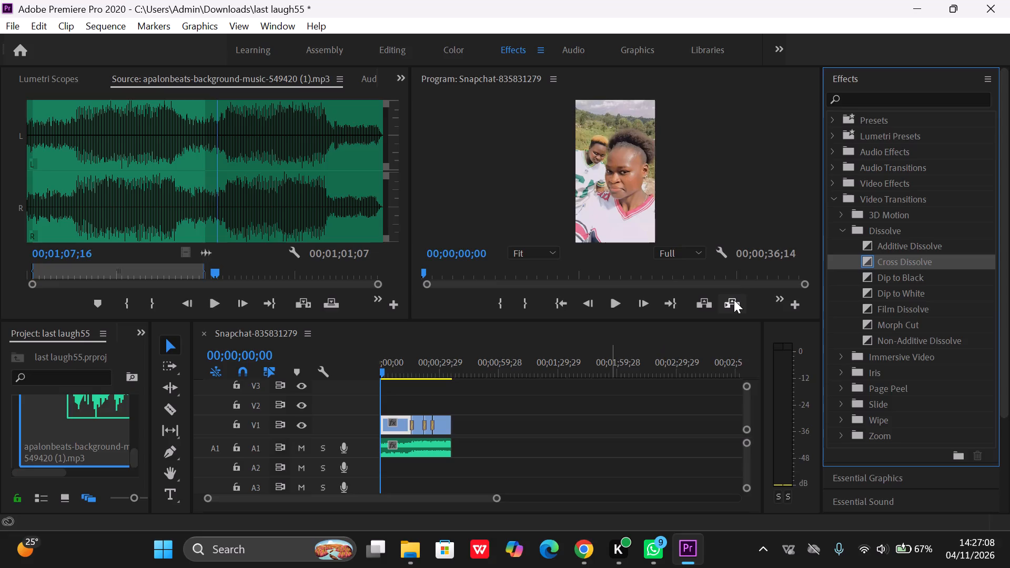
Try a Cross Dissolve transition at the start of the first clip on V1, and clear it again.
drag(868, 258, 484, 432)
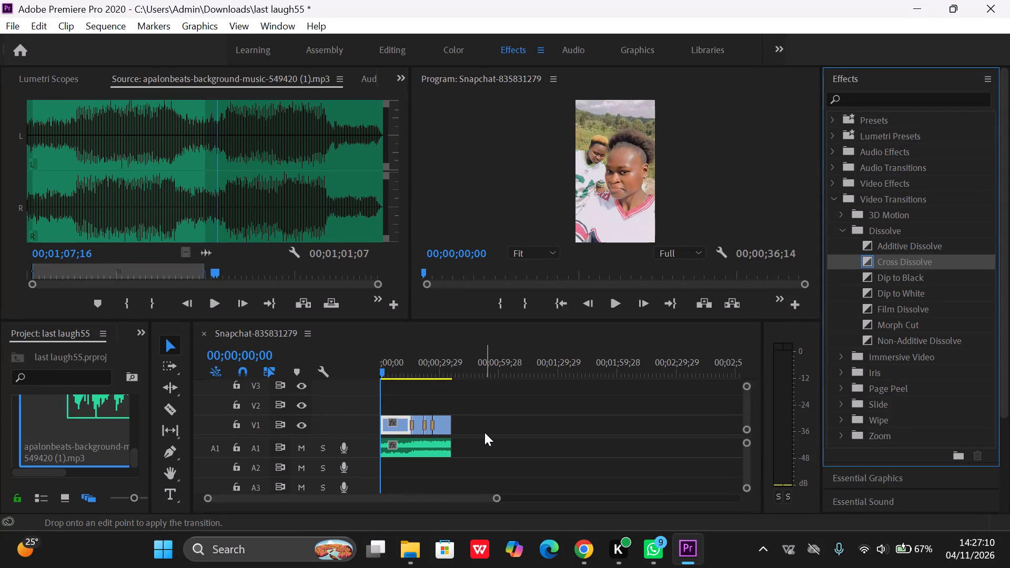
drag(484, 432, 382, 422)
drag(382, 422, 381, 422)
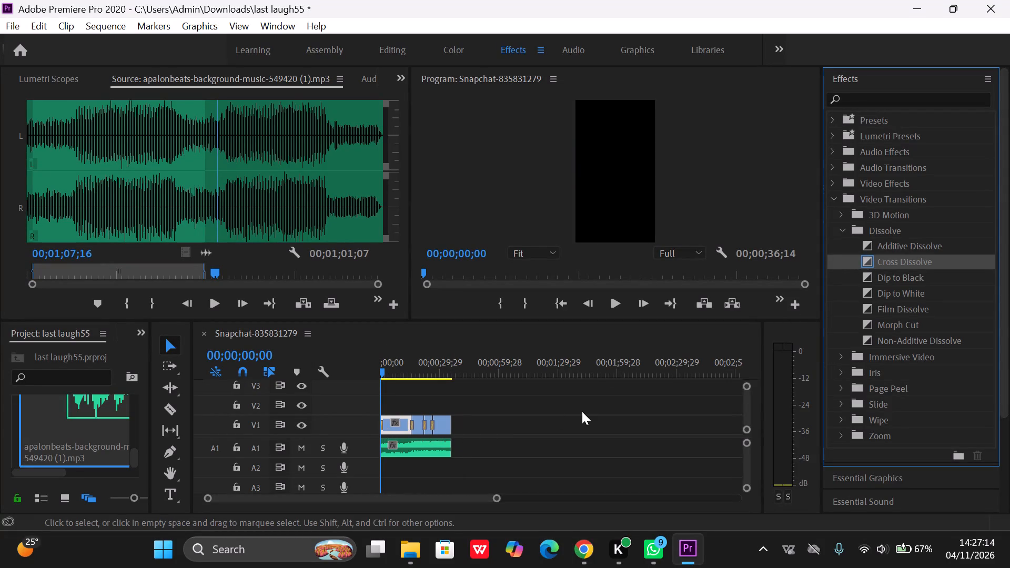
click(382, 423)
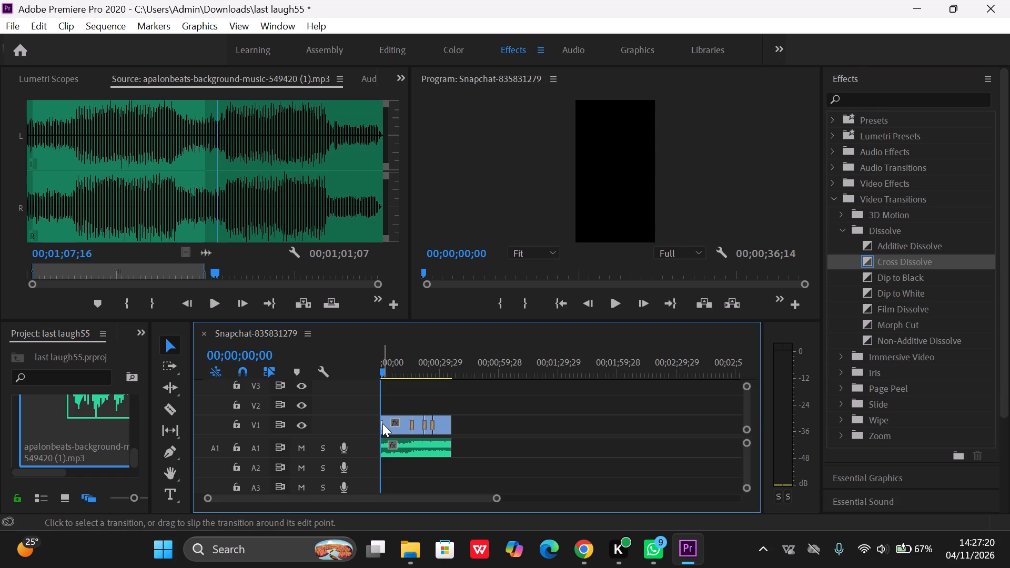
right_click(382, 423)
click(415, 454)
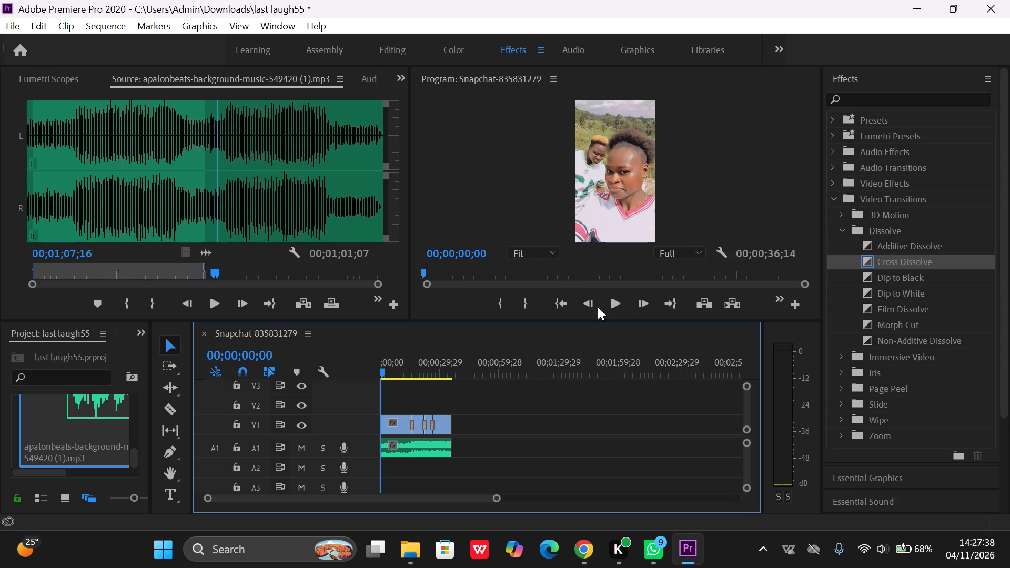
Play the sequence from the start to check the opening.
click(615, 303)
click(615, 307)
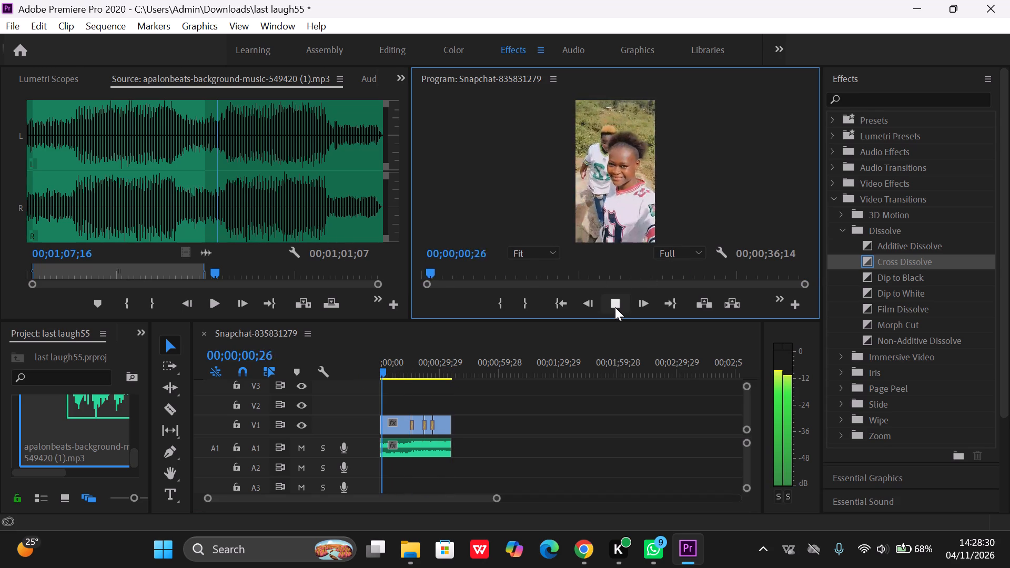
In the Graphics workspace, create a text layer at 00;00;18;12, at the left edge of the sky in the second clip's frame.
click(627, 49)
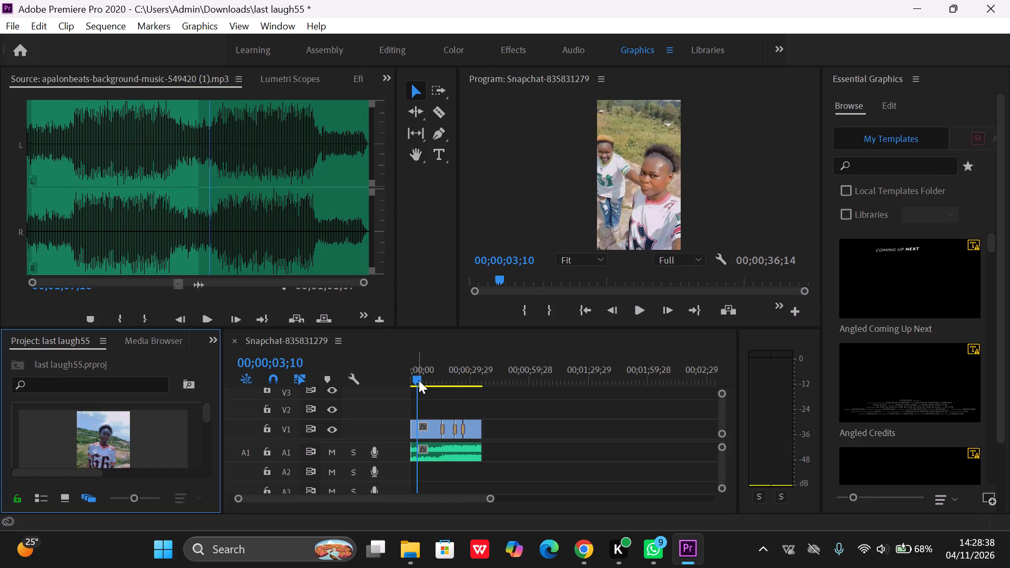
drag(419, 380, 426, 381)
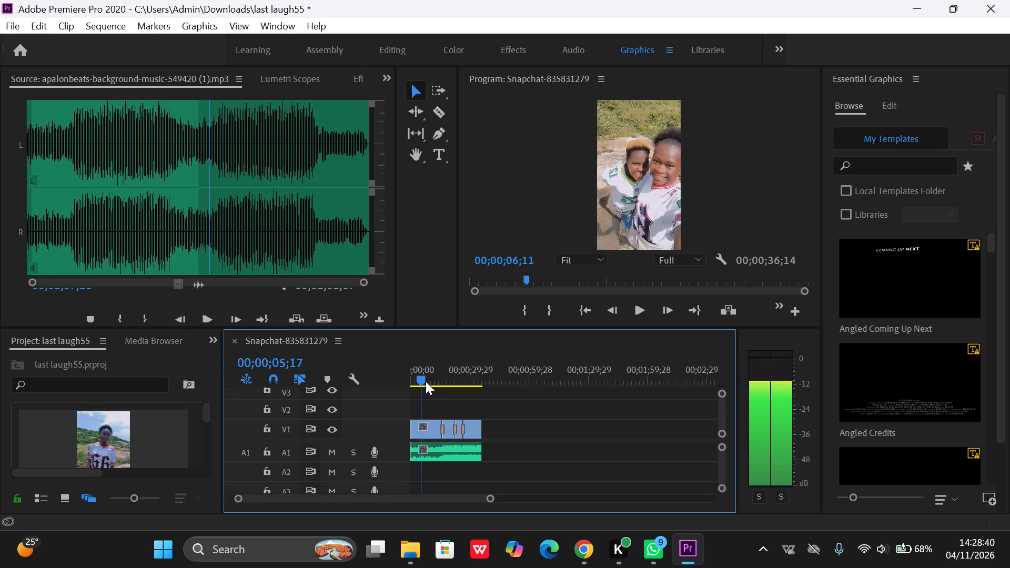
drag(426, 381, 450, 372)
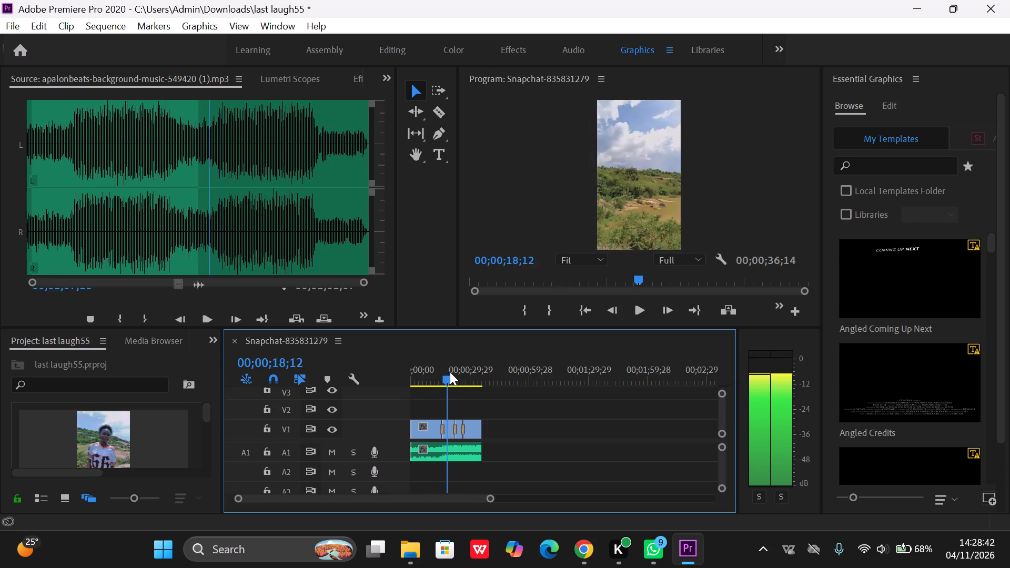
drag(450, 372, 449, 369)
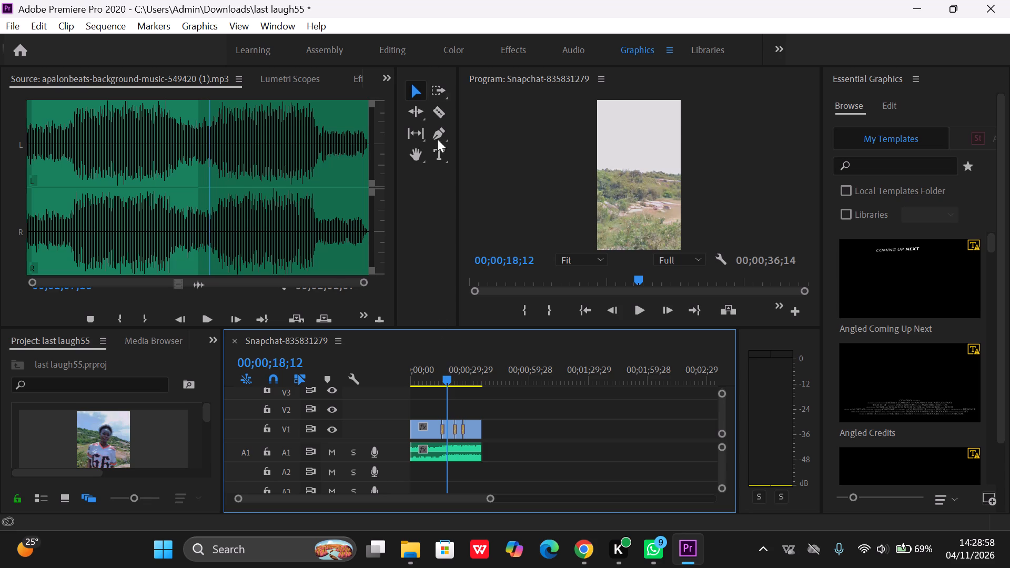
click(439, 164)
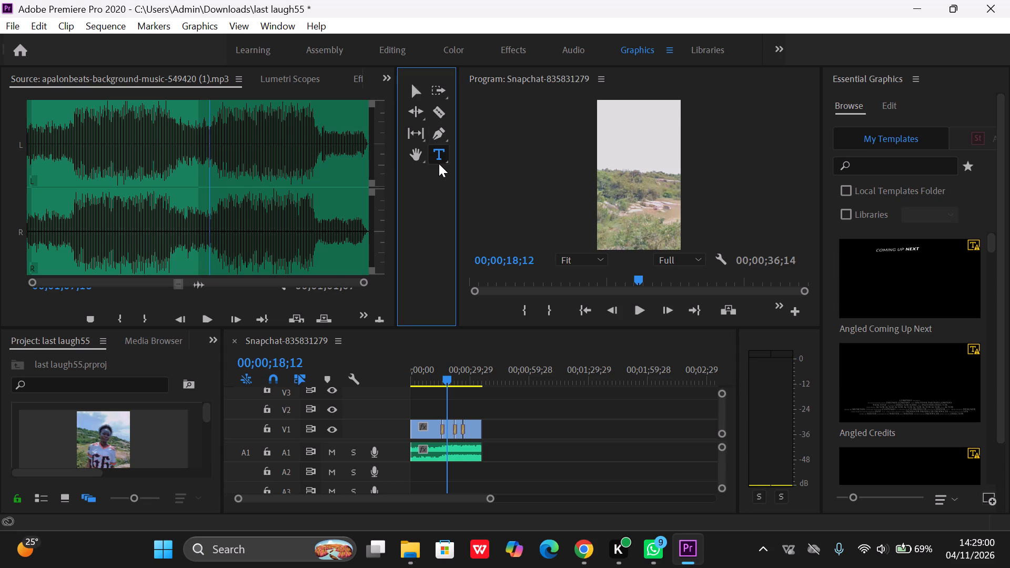
click(597, 140)
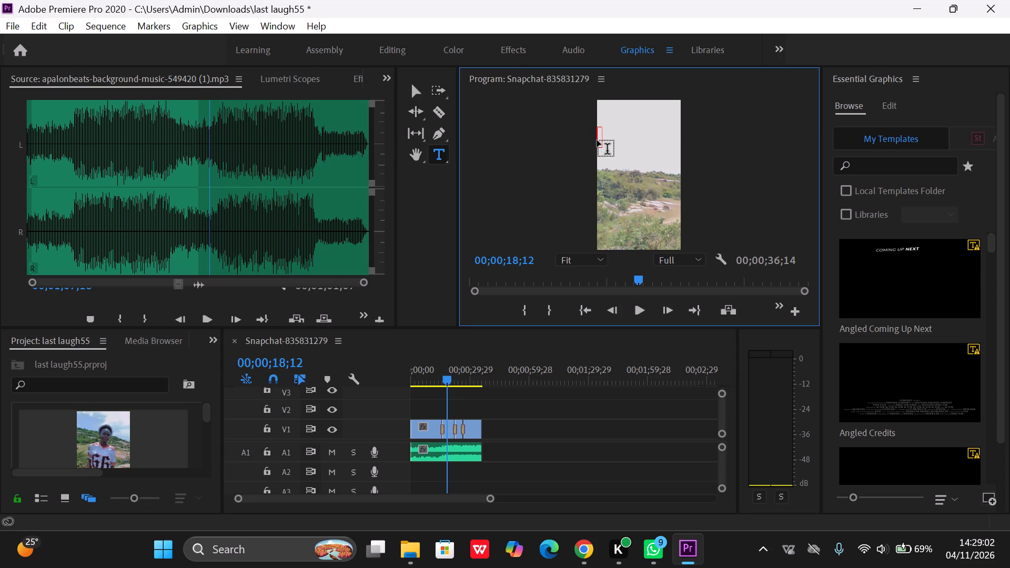
click(418, 93)
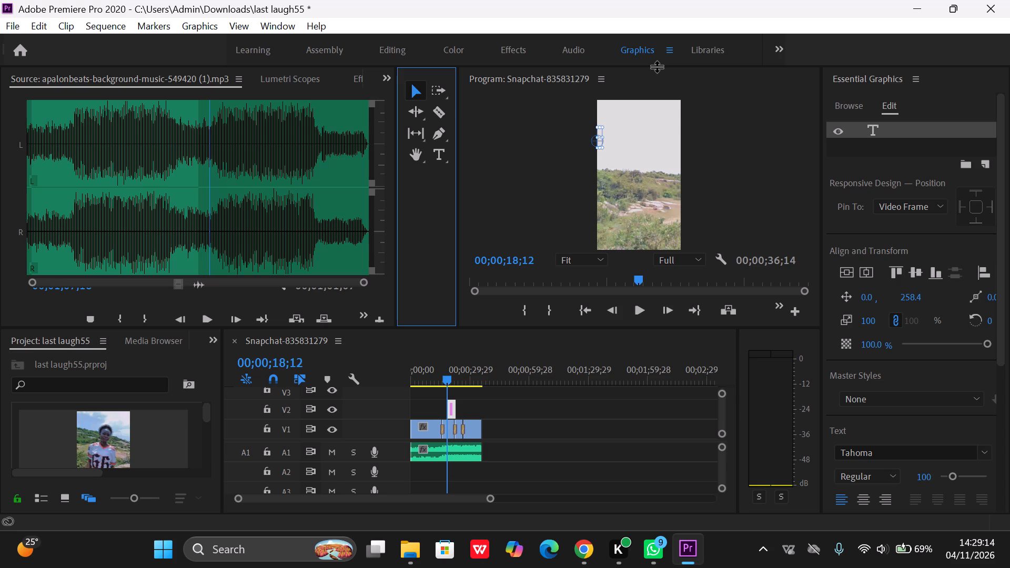
text(beauty)
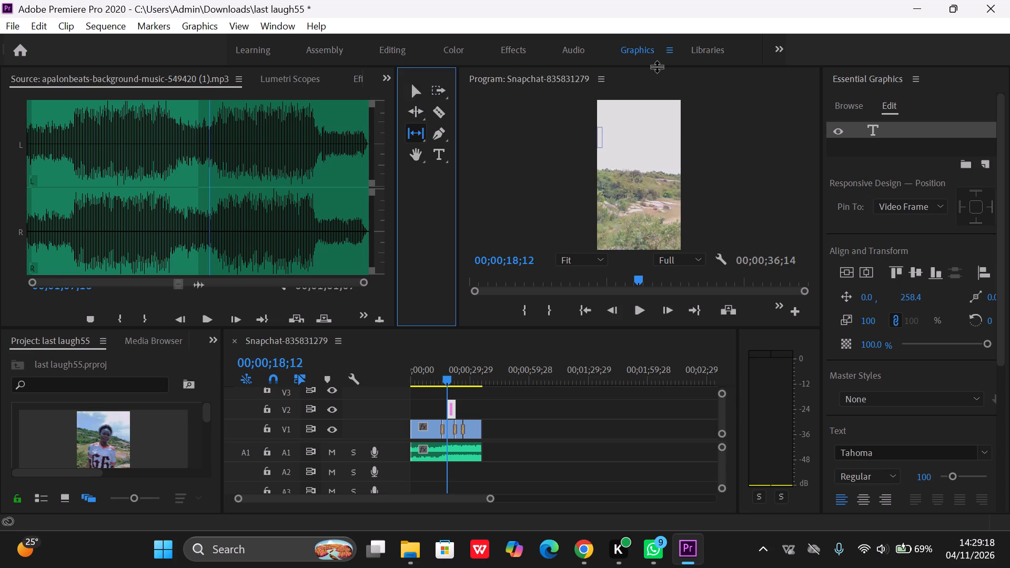
Enter the text "Beauty of" with "te environment" on a second line in the new text layer.
click(436, 156)
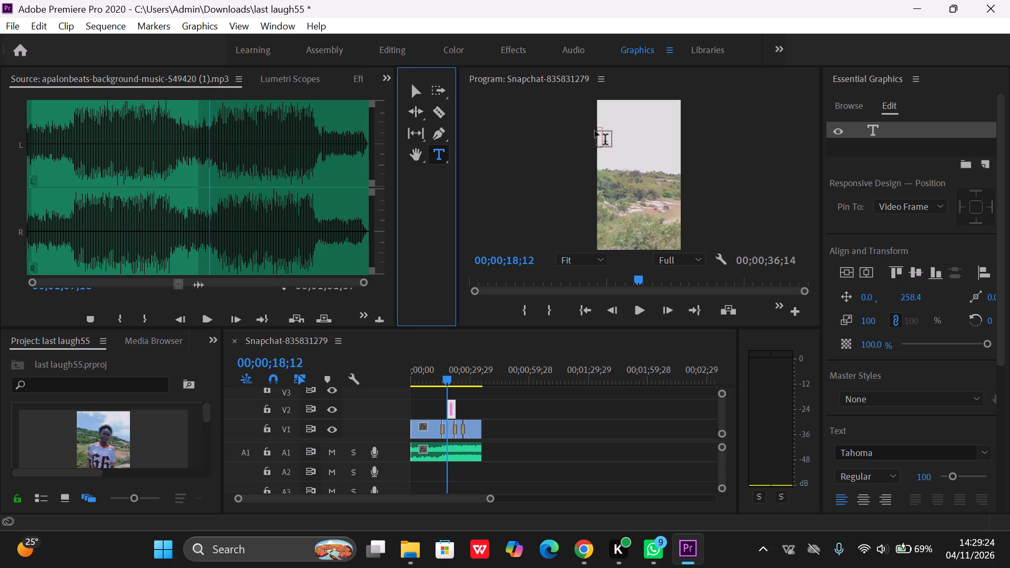
click(600, 137)
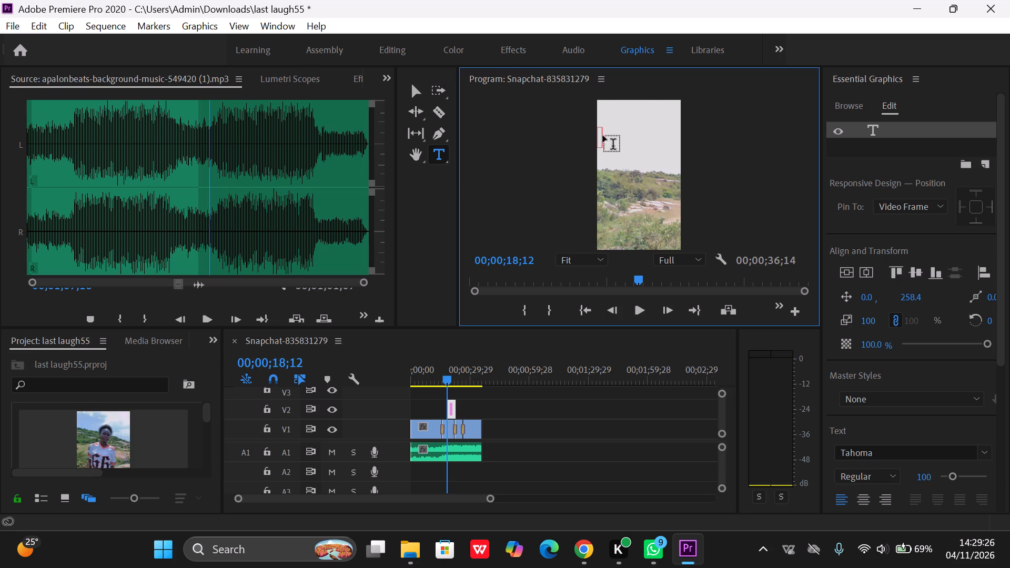
key(b)
key(e)
key(BackSpace)
key(BackSpace)
key(b)
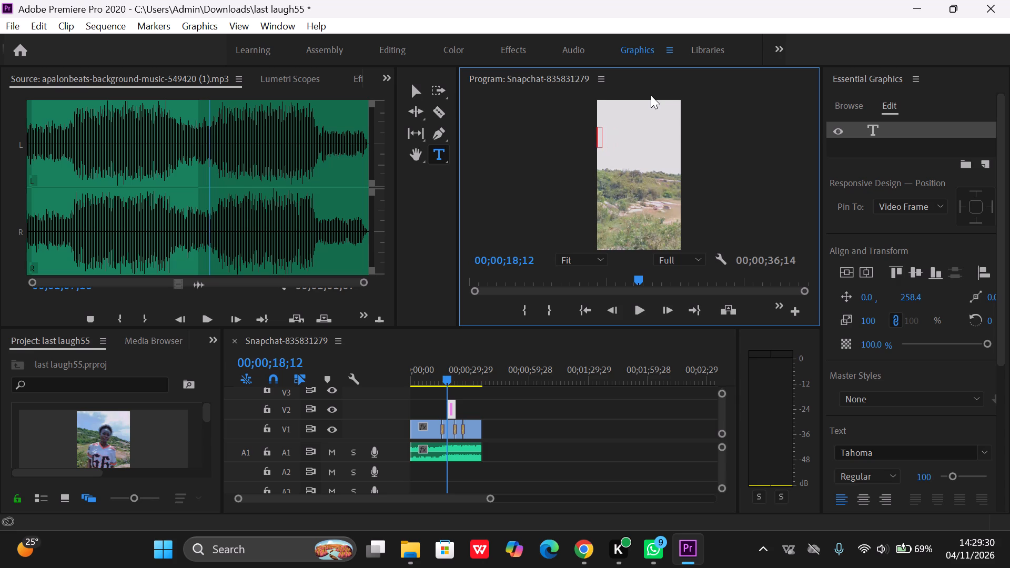
text(euty)
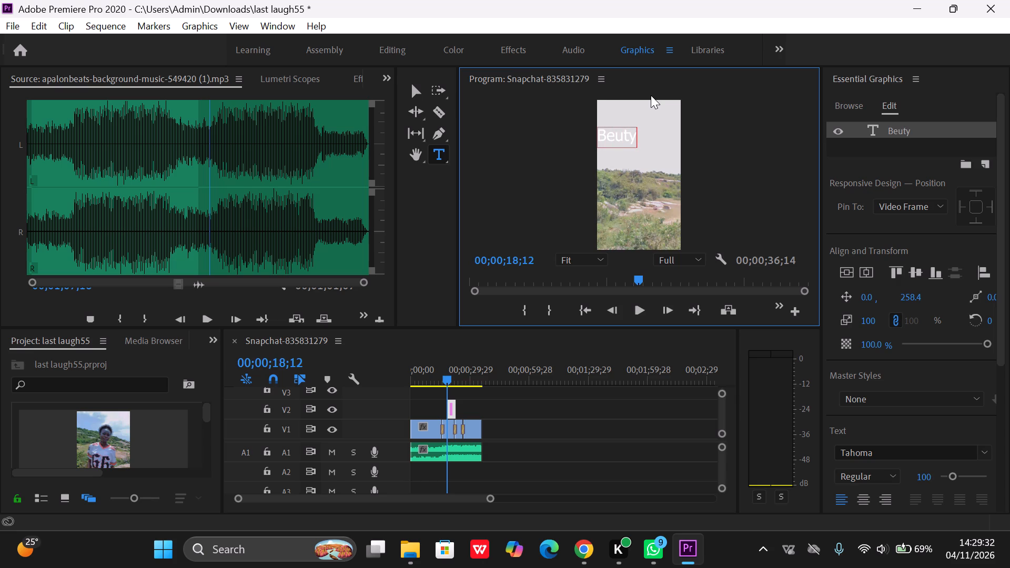
key(space)
key(BackSpace)
key(BackSpace)
key(BackSpace)
key(BackSpace)
text(auty of)
key(Return)
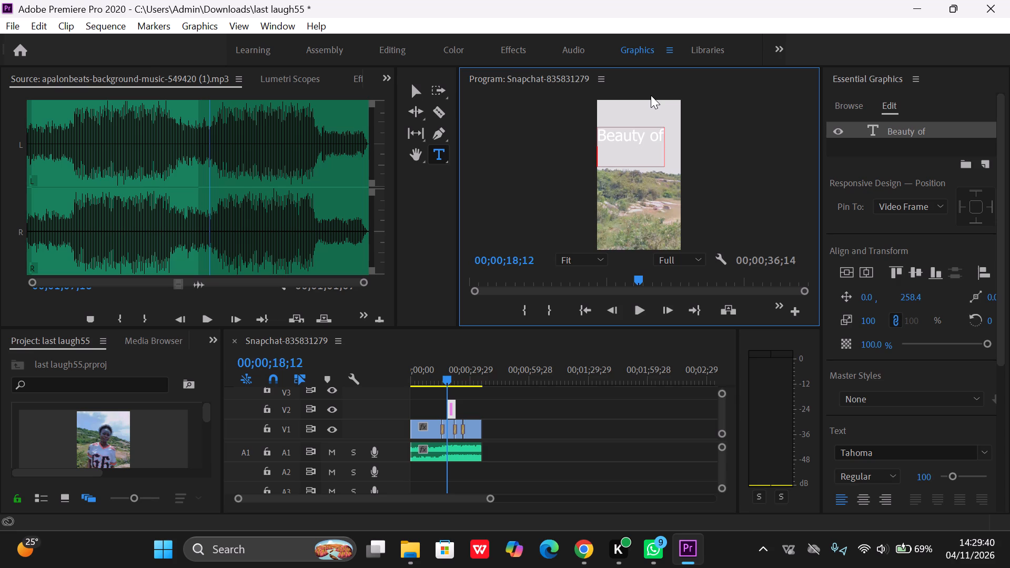
text(te environv)
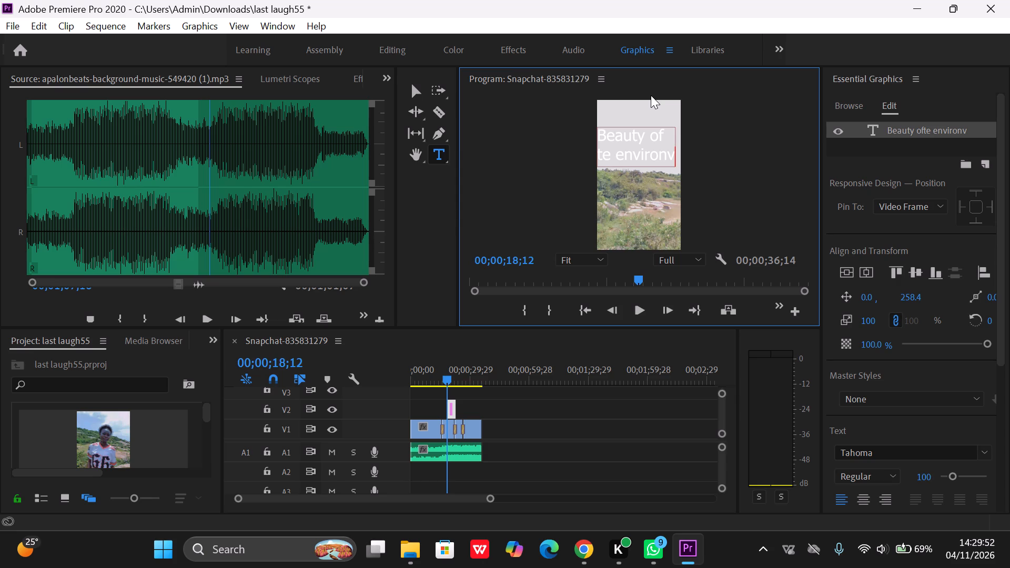
key(BackSpace)
text(men)
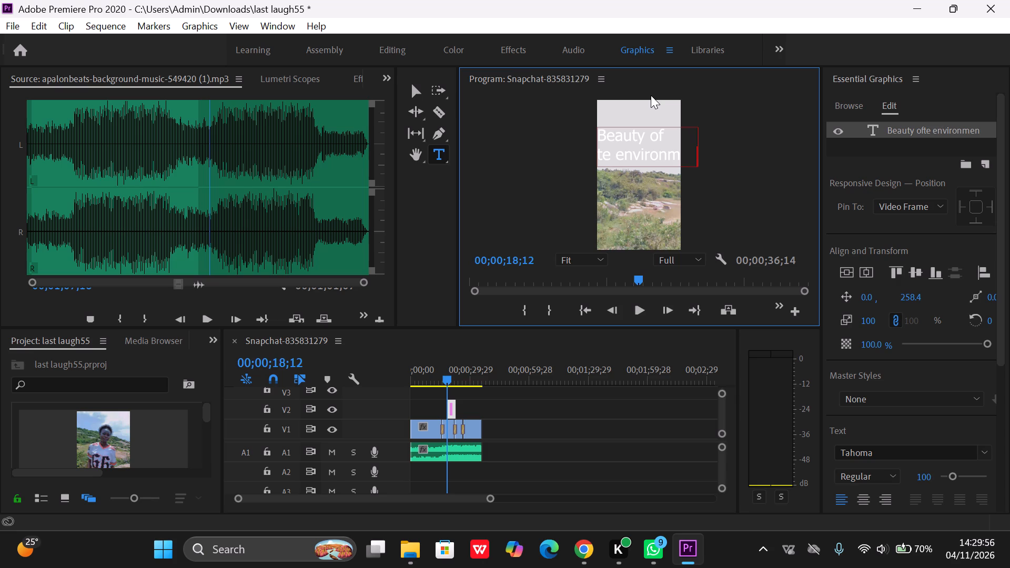
key(t)
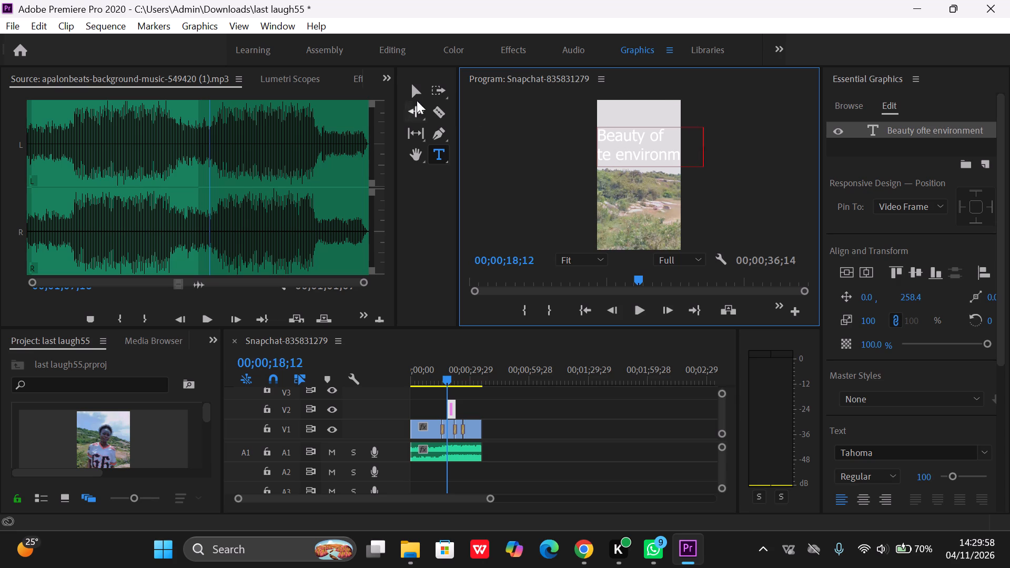
Scale the text layer down to 78% so both lines fit the frame width.
click(414, 89)
click(658, 153)
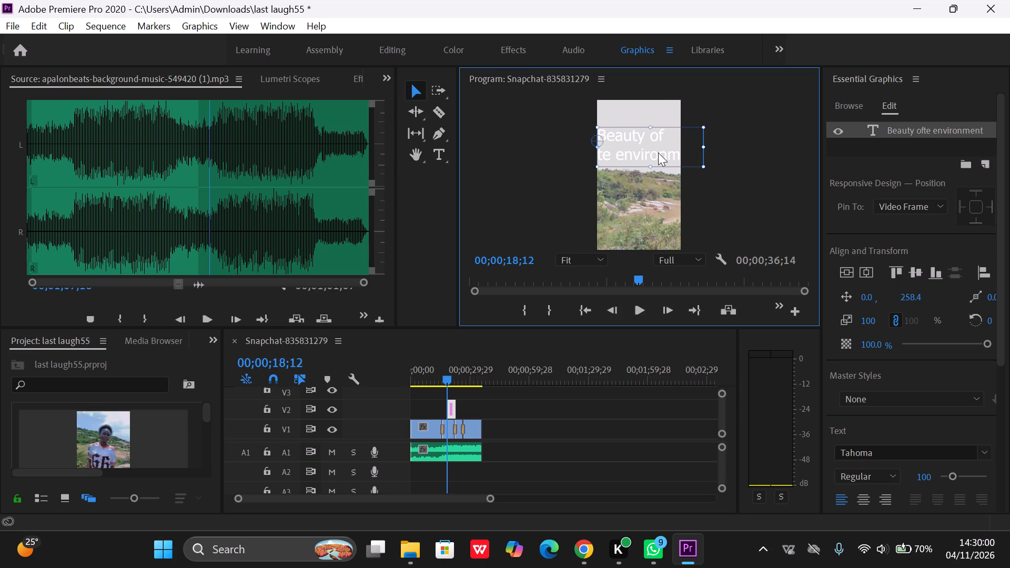
drag(705, 128, 696, 131)
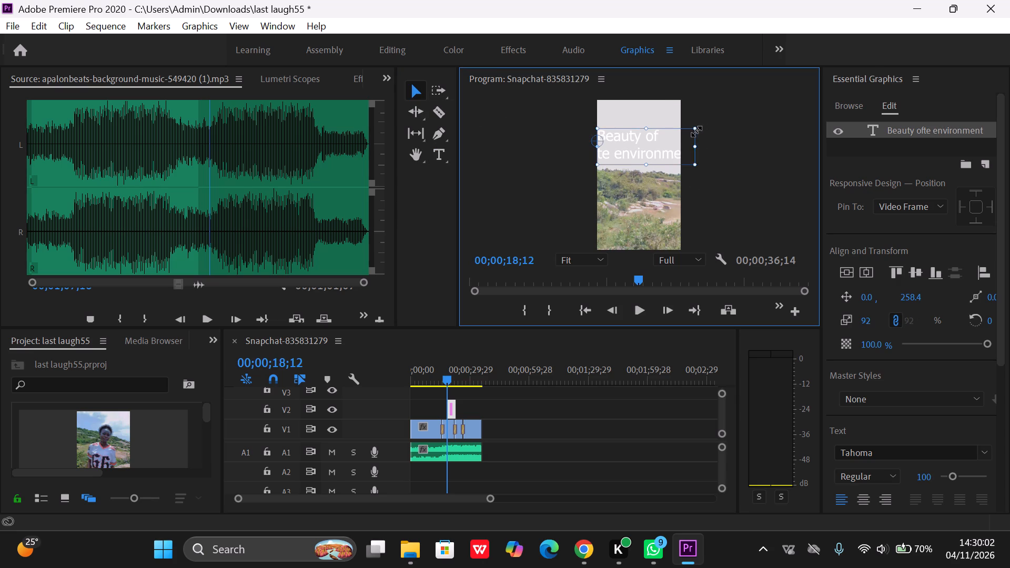
drag(696, 131, 681, 137)
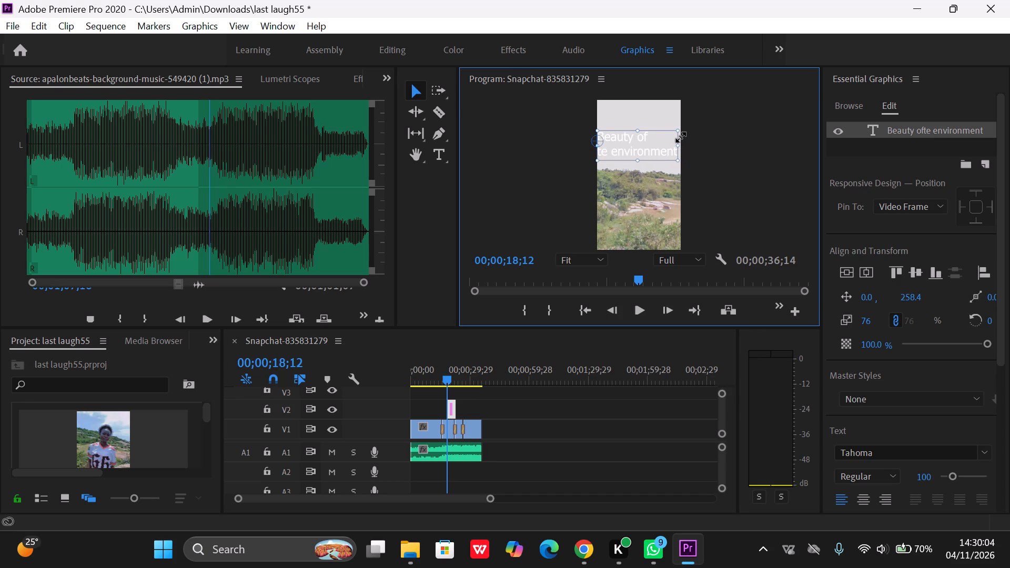
click(635, 150)
click(598, 159)
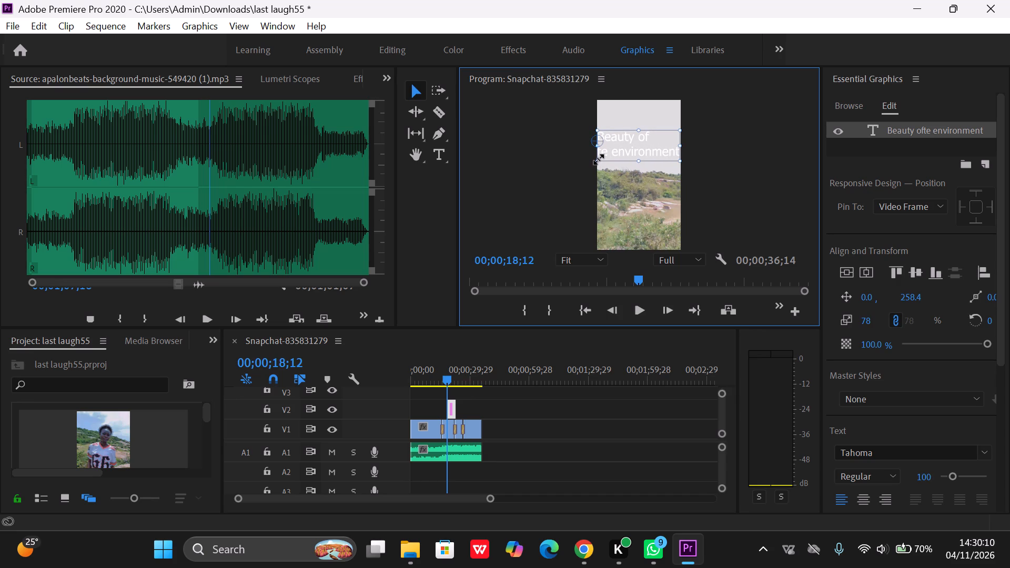
Correct "te" to "the" in the second line of the text.
click(439, 153)
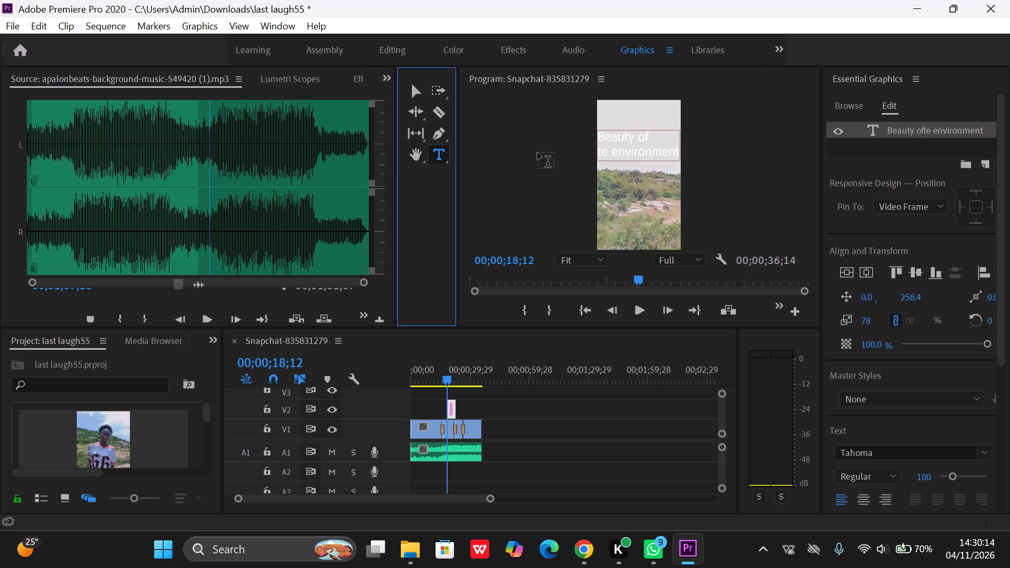
click(594, 144)
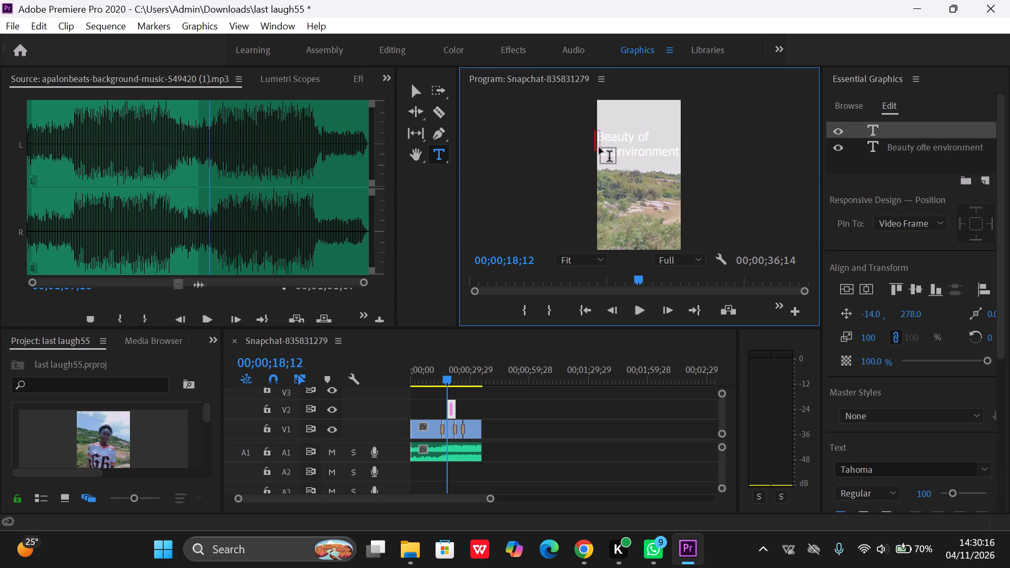
click(600, 149)
key(h)
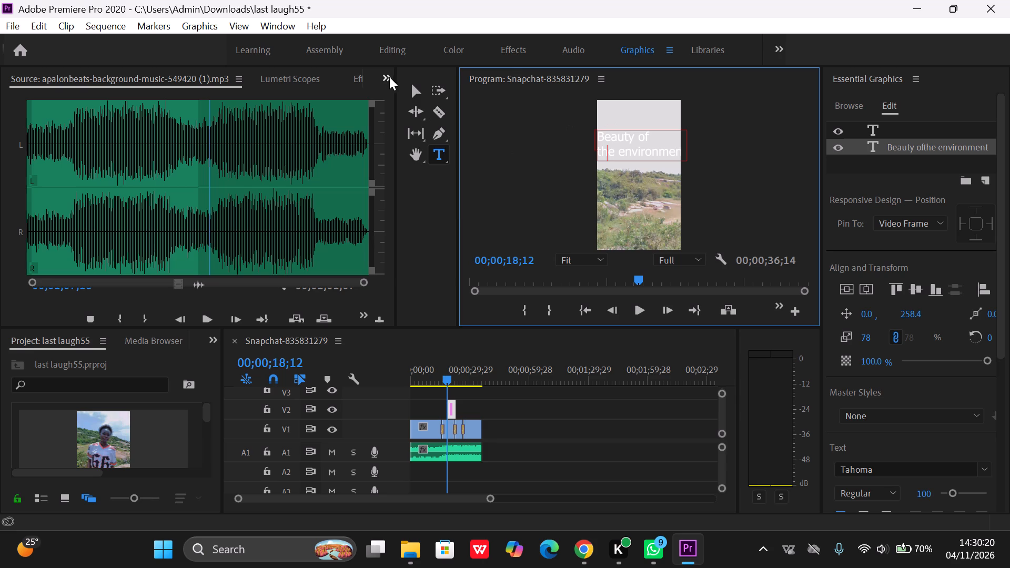
Scale the corrected text layer down to 64% so it fits inside the frame.
click(412, 87)
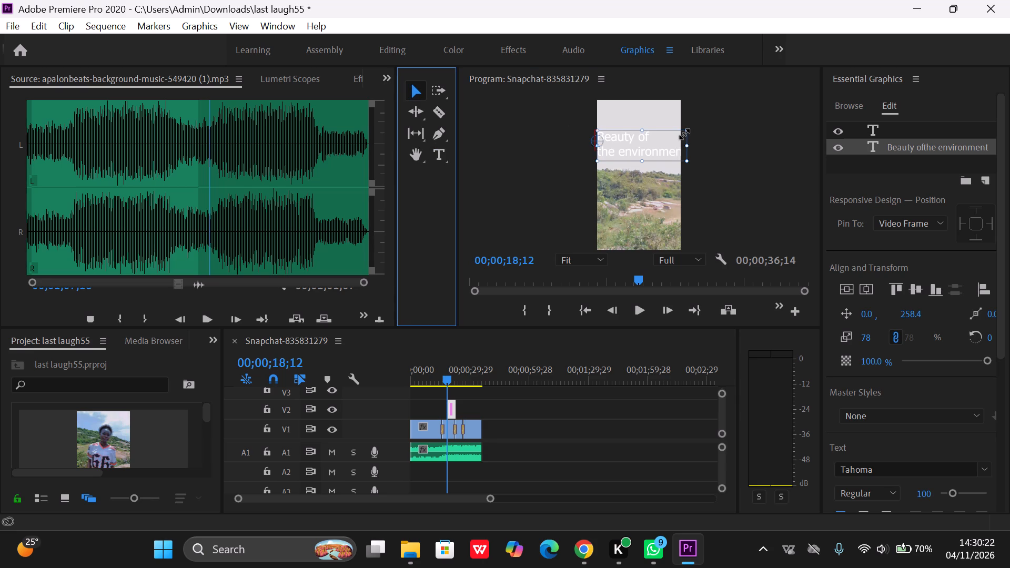
drag(684, 134, 676, 139)
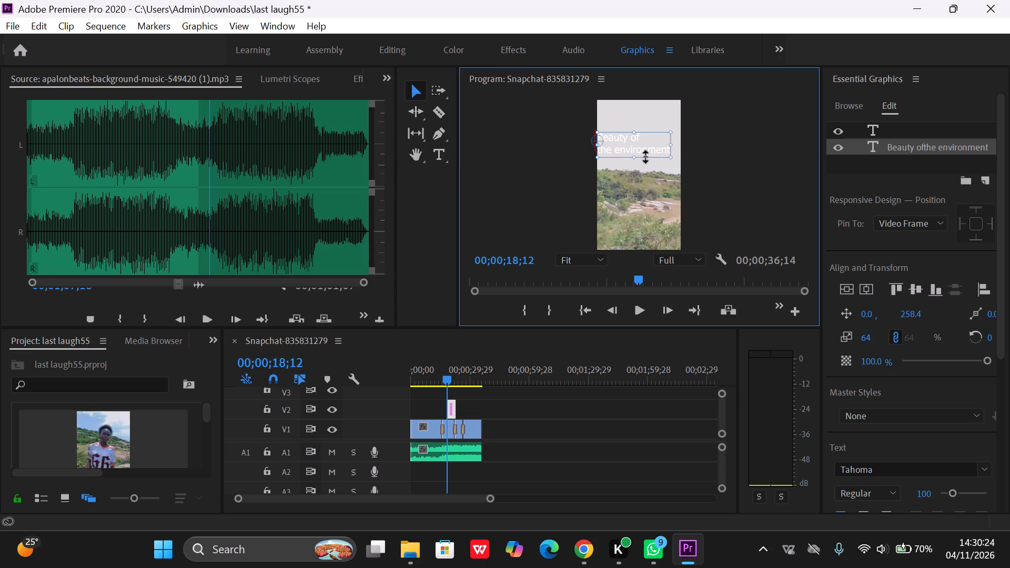
Scale the "Beauty of the environment" text layer up to 72% so it spans the frame width.
drag(668, 157, 673, 159)
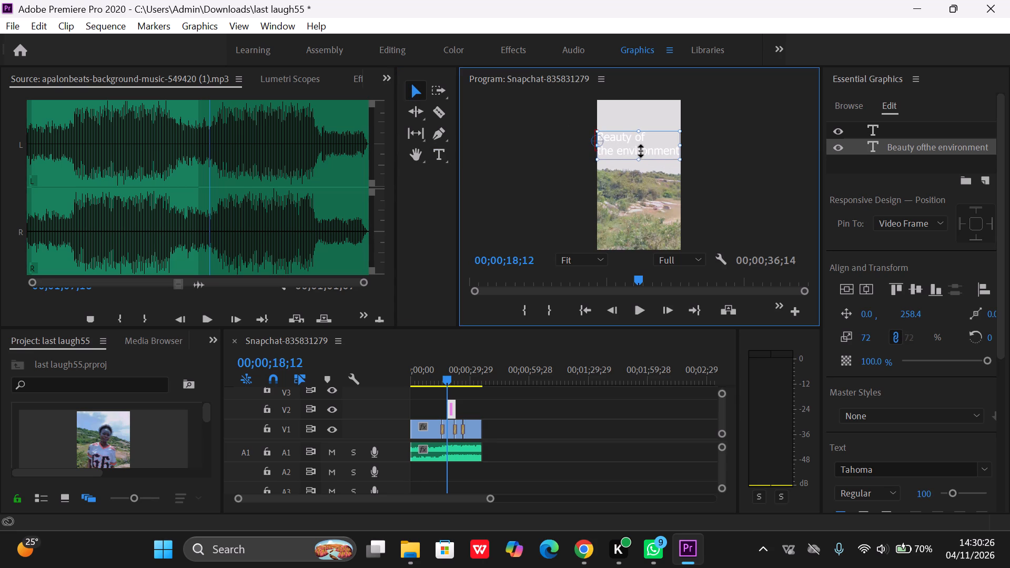
drag(640, 149, 636, 152)
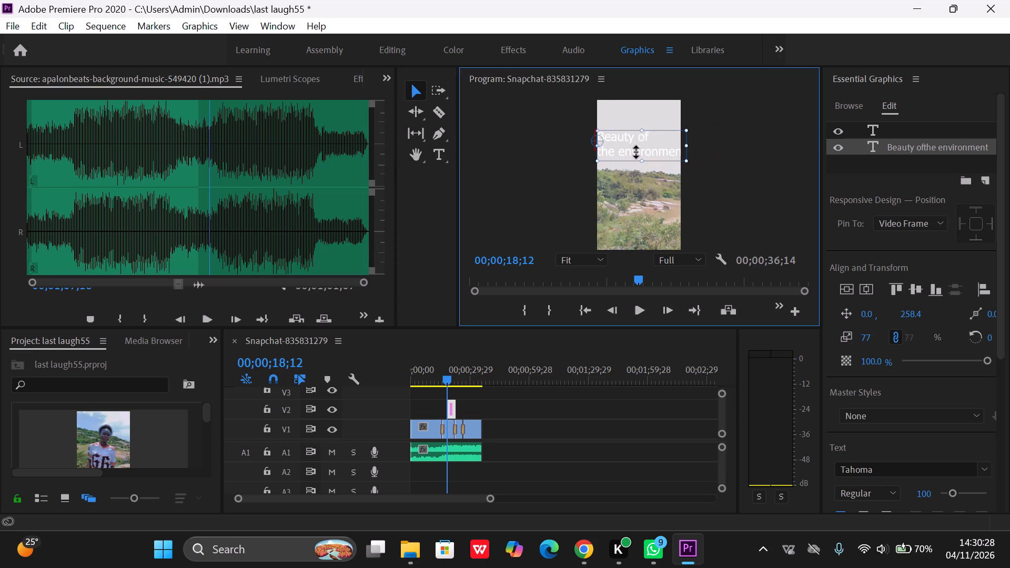
drag(636, 152, 631, 149)
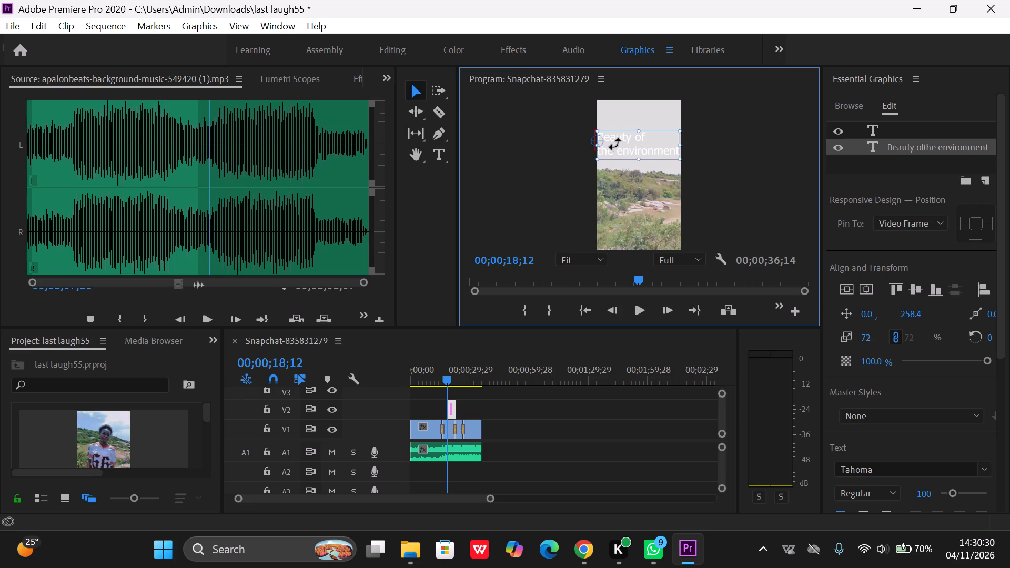
Lower the text layer to position about 10, 710 so it sits just above the hillside.
drag(600, 141, 599, 155)
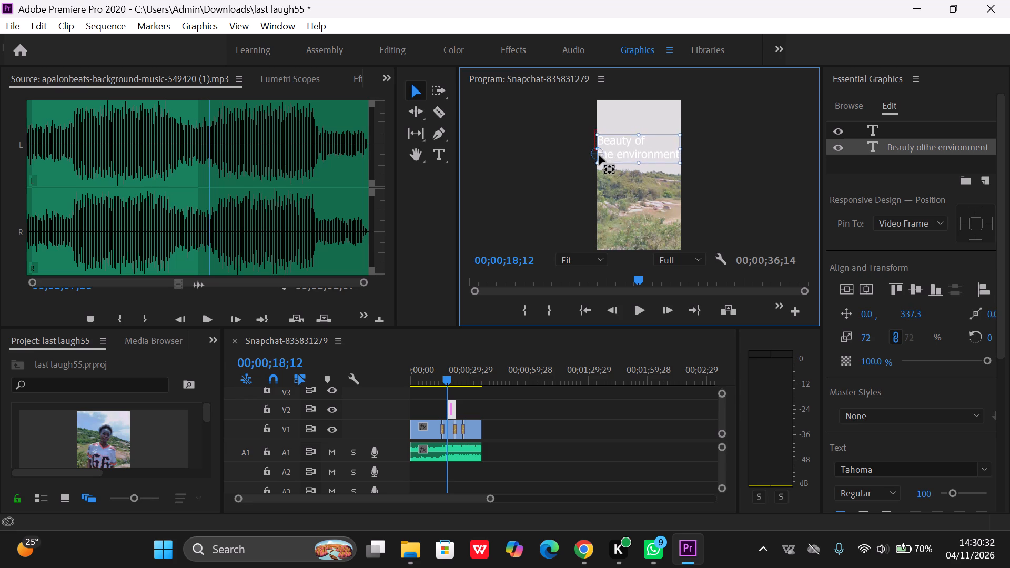
drag(599, 155, 601, 212)
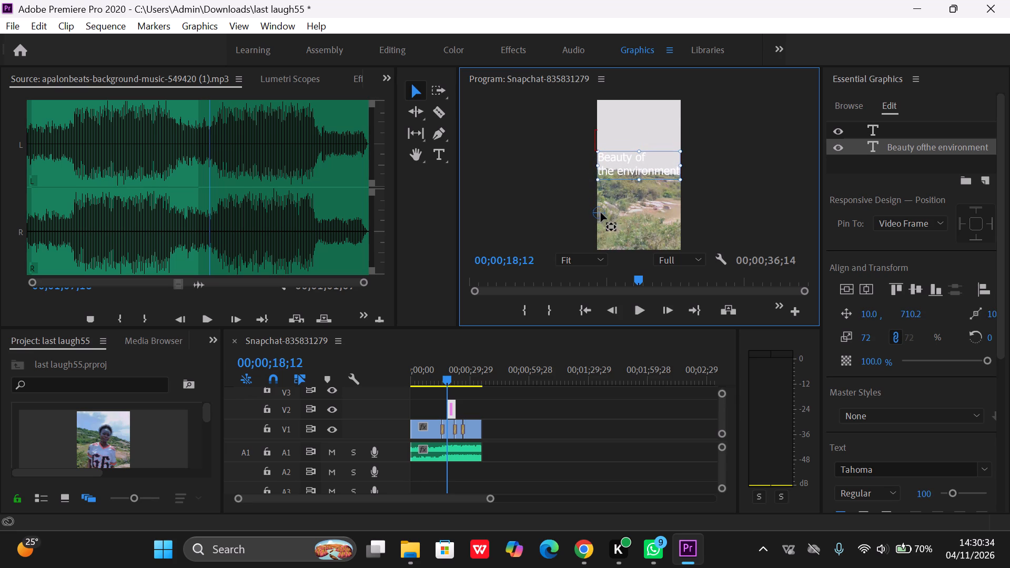
Move the playhead back to 00;00;14;11, ahead of the title clip.
drag(445, 379, 441, 379)
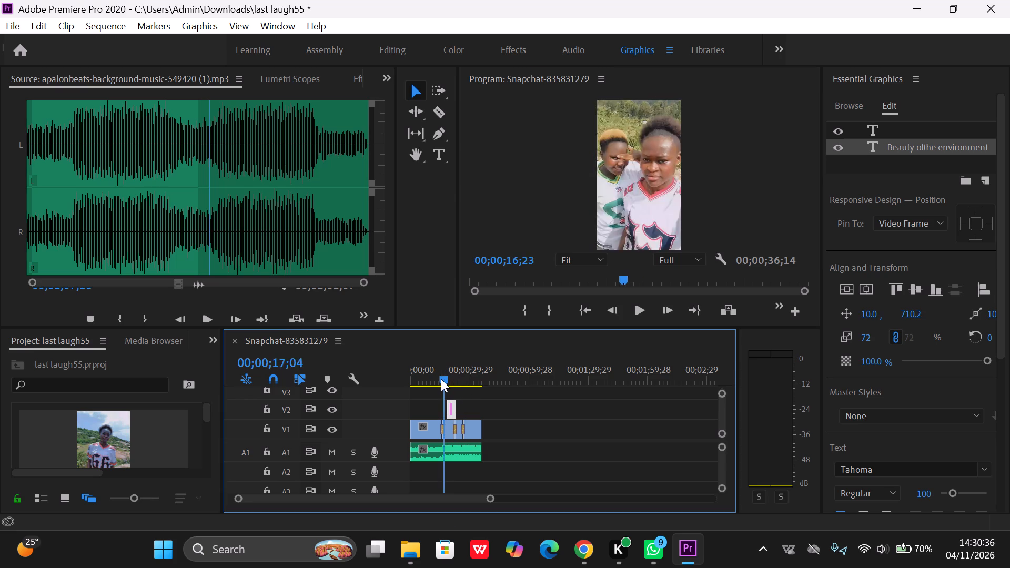
drag(441, 379, 437, 379)
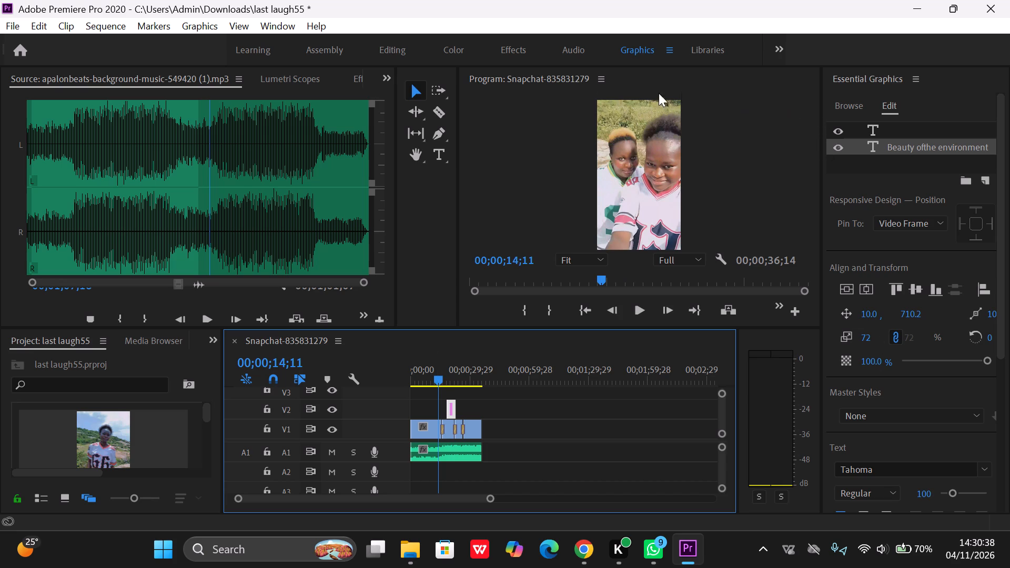
Apply the Split slide transition to the start of the title clip on track V2.
click(507, 45)
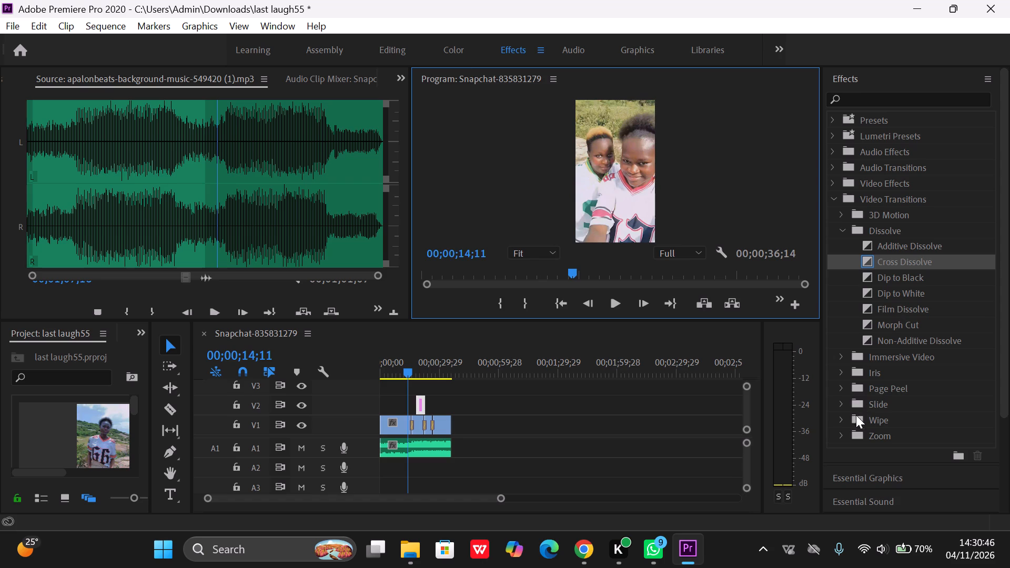
click(840, 404)
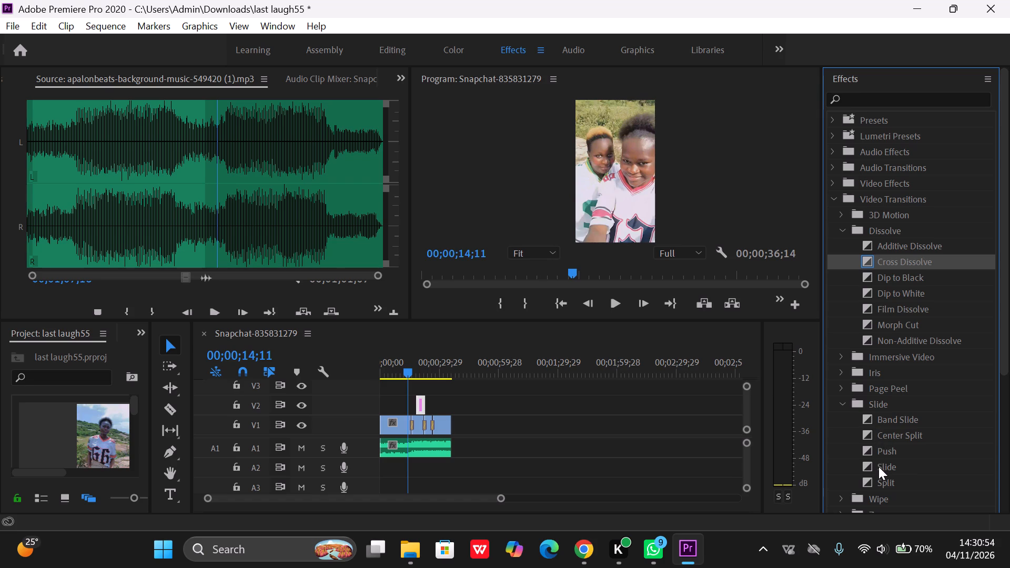
click(867, 481)
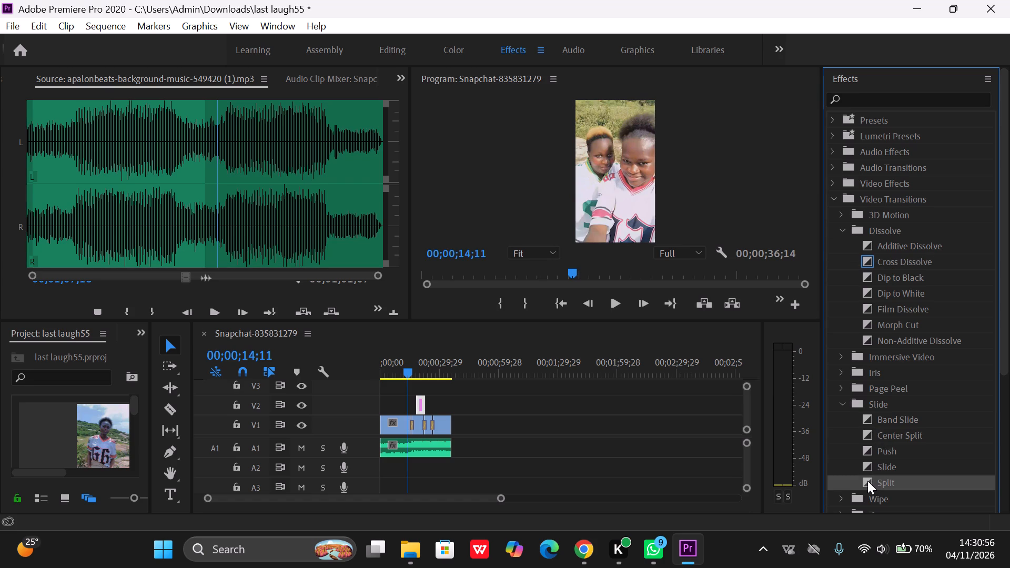
drag(867, 481, 418, 415)
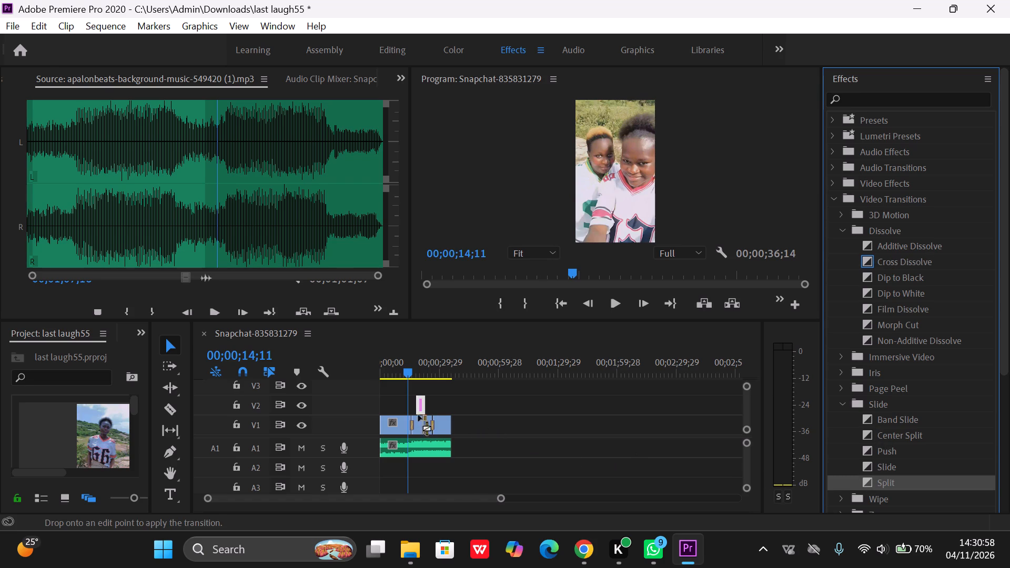
drag(418, 415, 422, 408)
drag(422, 408, 418, 406)
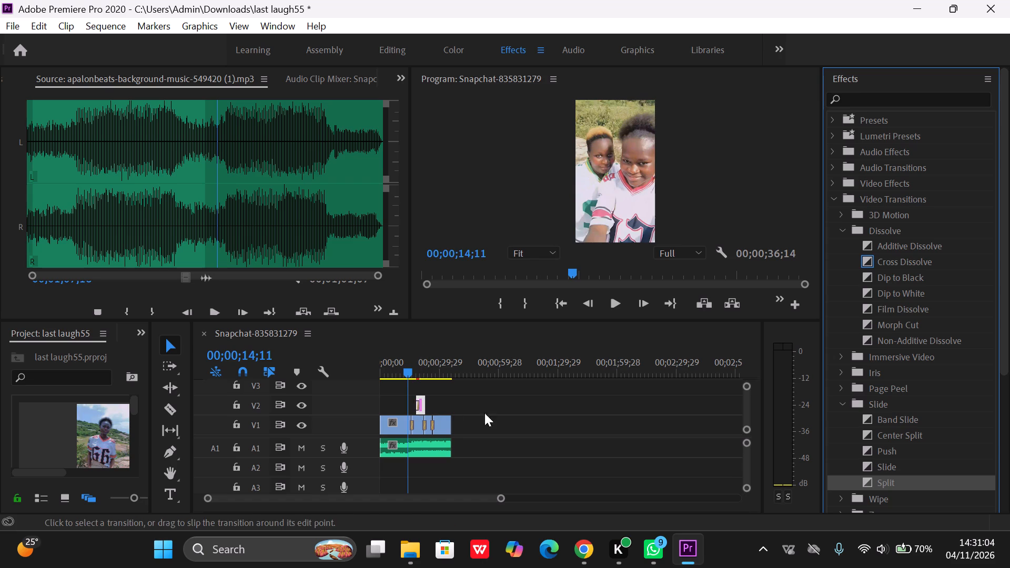
Apply the Split transition to the end of the title clip on track V2.
drag(869, 478, 427, 403)
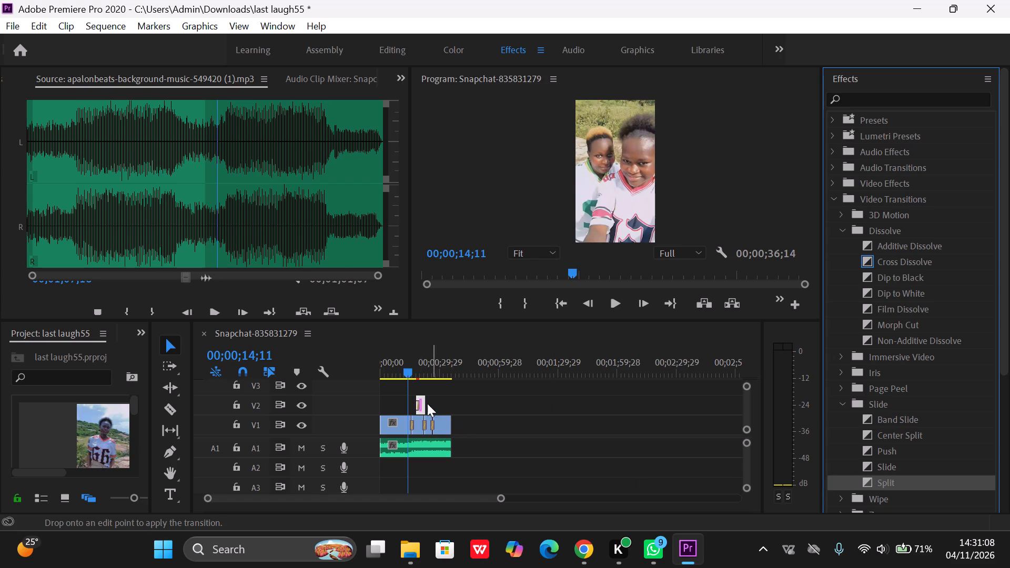
drag(427, 403, 424, 398)
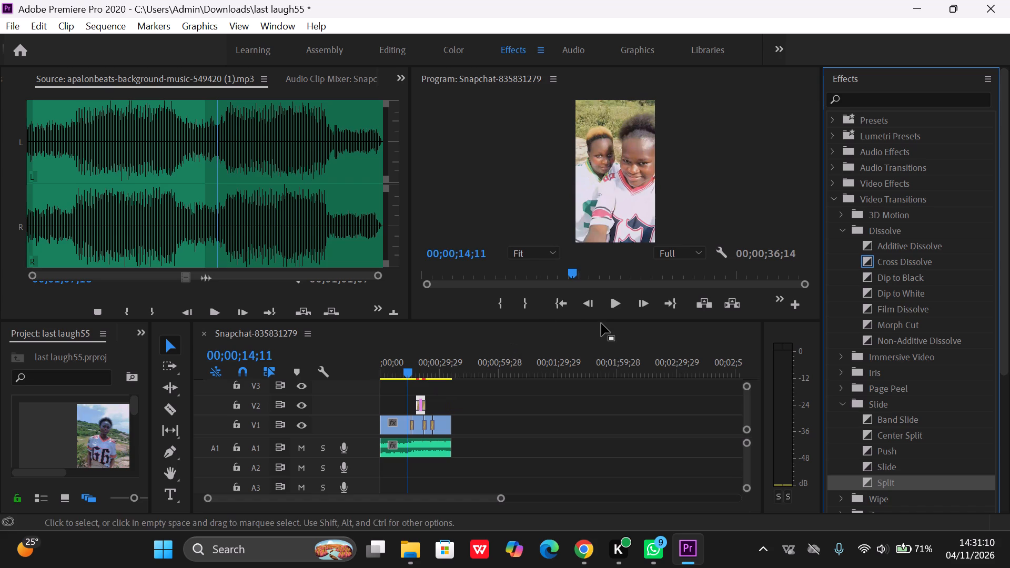
Play the sequence from 00;00;14;11 to check the title with its Split transitions.
click(613, 302)
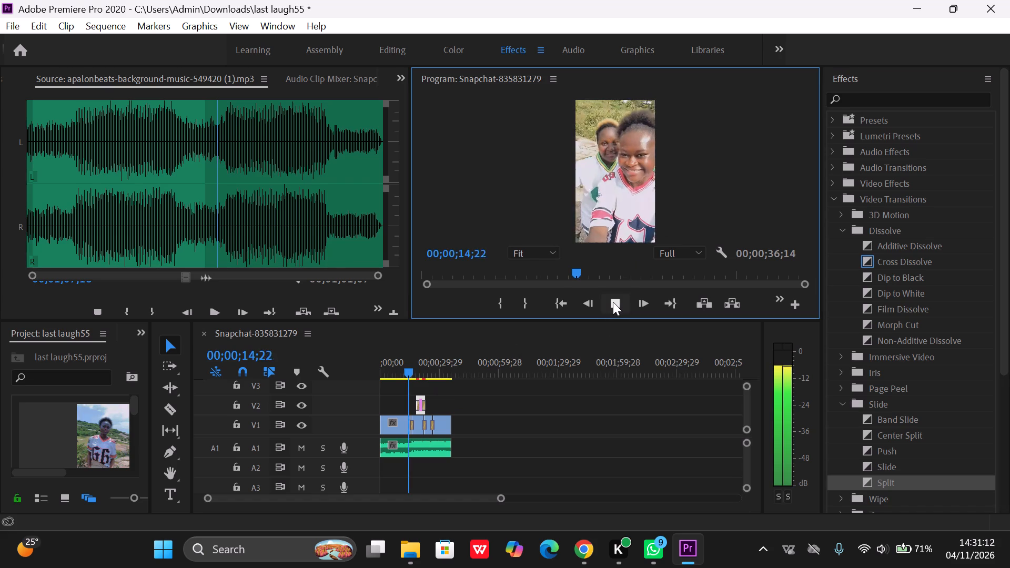
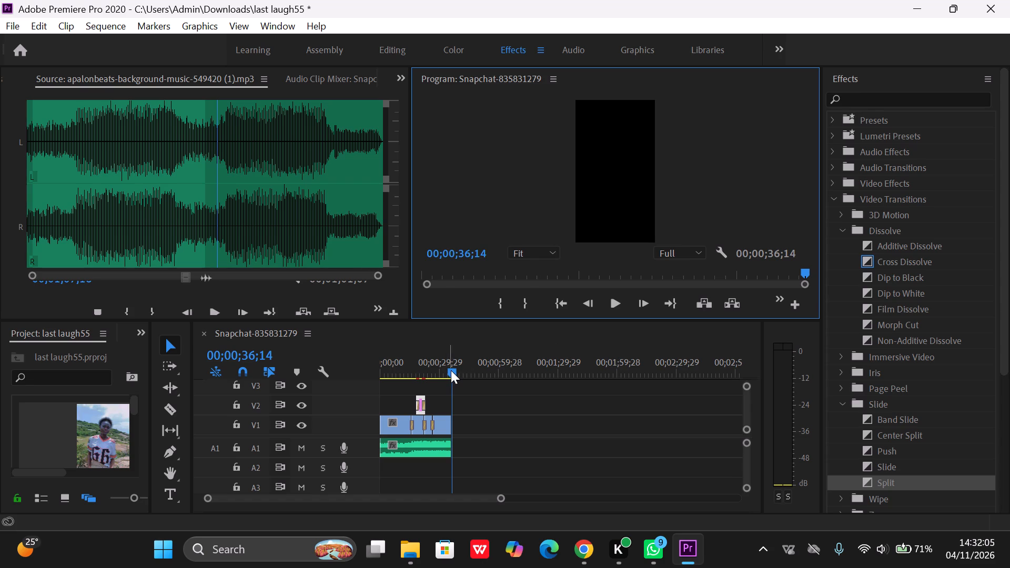
Return the playhead to 00;00;00;00 and play the whole sequence from the start to review the edit.
drag(450, 370, 368, 373)
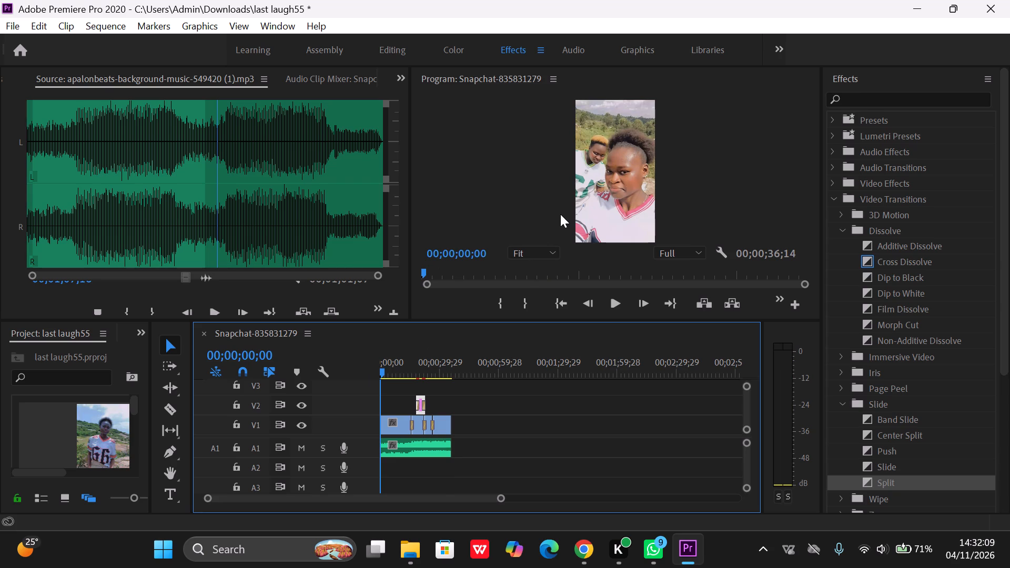
click(615, 300)
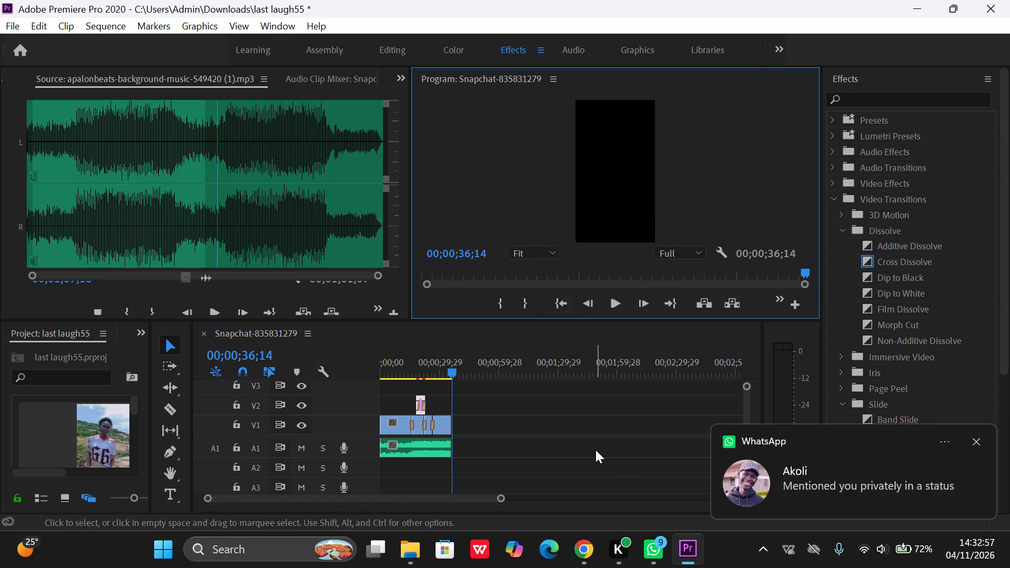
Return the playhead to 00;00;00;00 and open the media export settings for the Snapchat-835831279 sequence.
drag(453, 372, 361, 373)
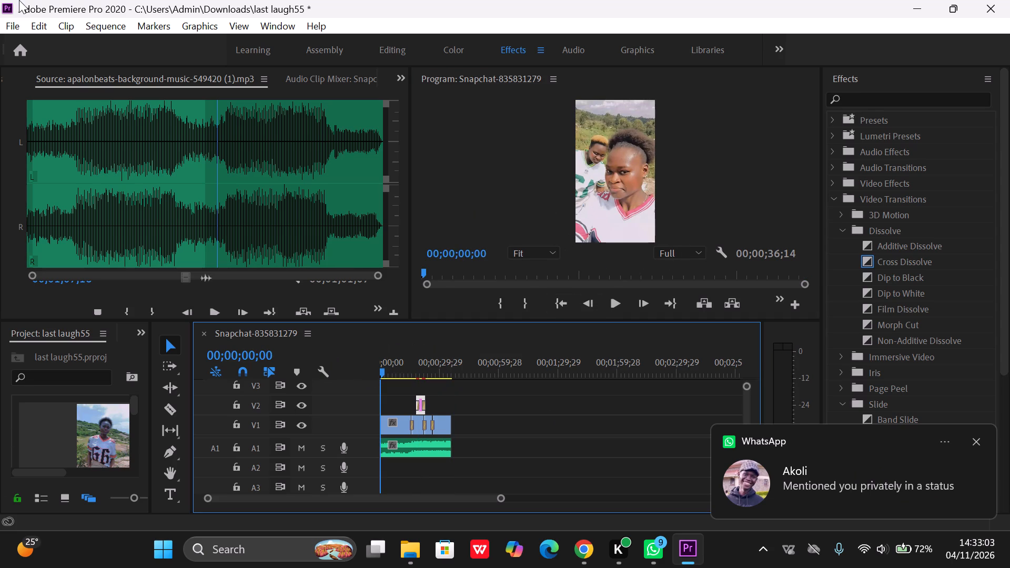
click(12, 26)
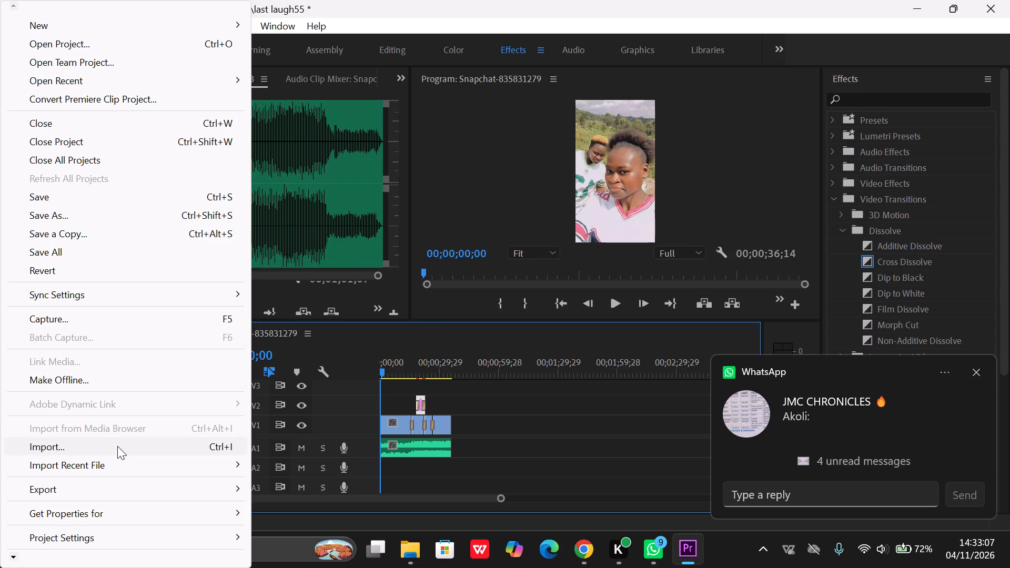
click(128, 484)
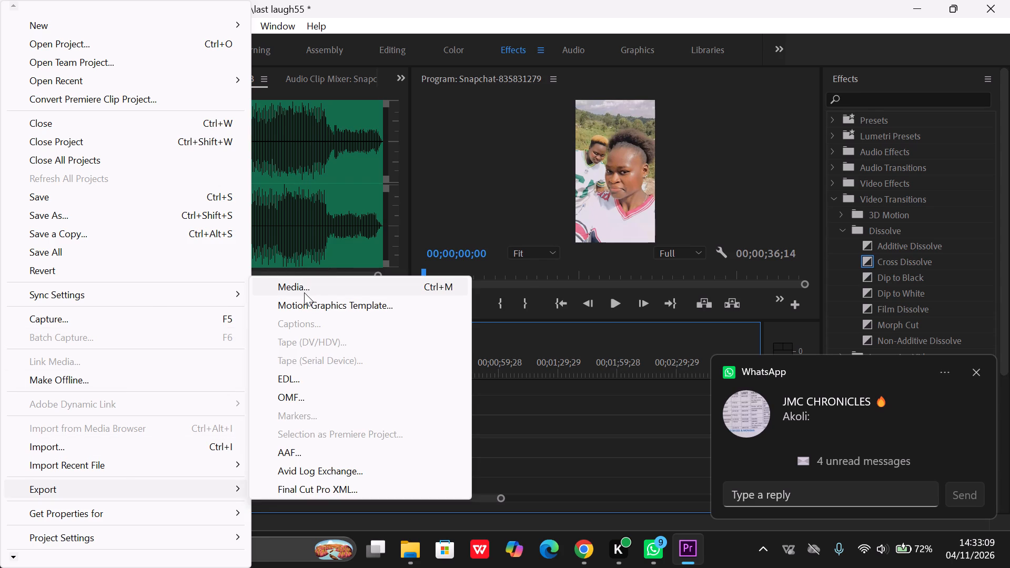
click(304, 293)
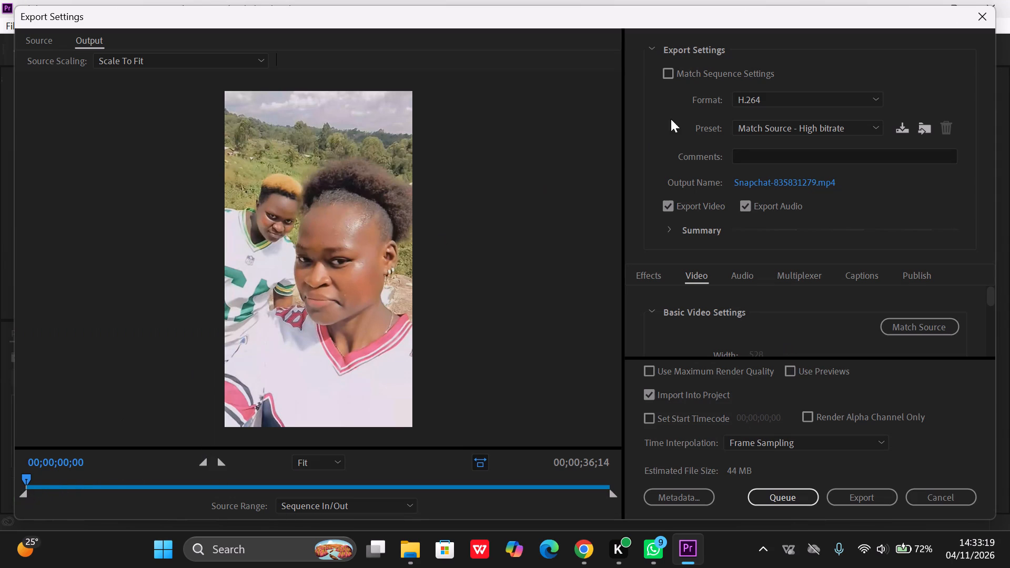
Set the export's output file name to "nancy and becky.mp4", saved in the Downloads folder.
click(789, 184)
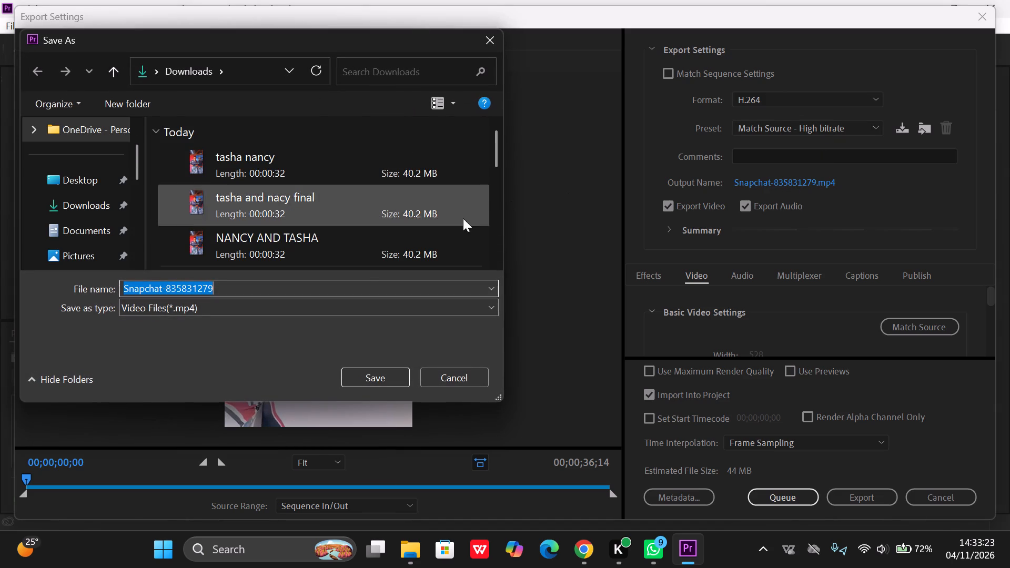
key(Delete)
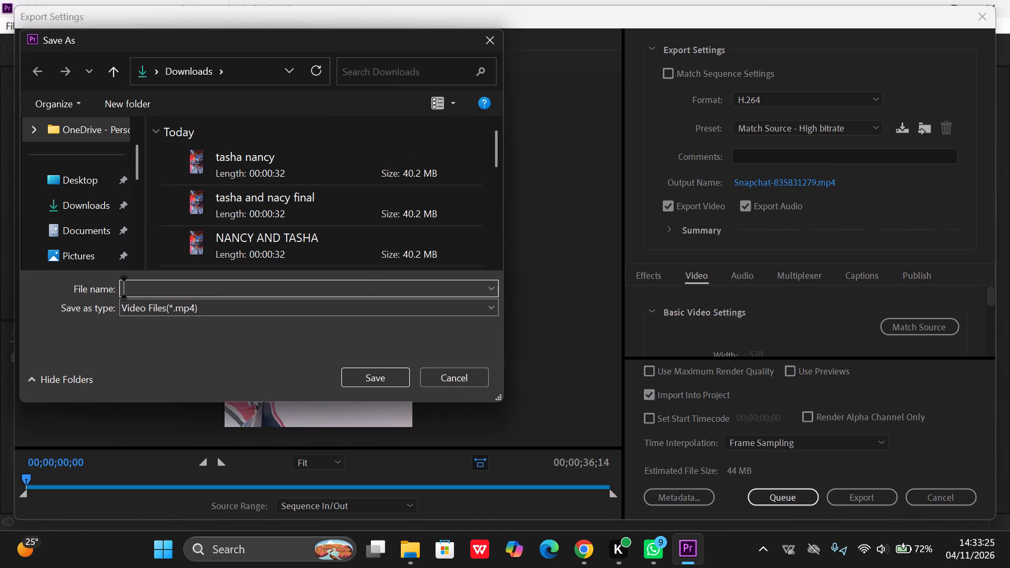
text(nancy and becky)
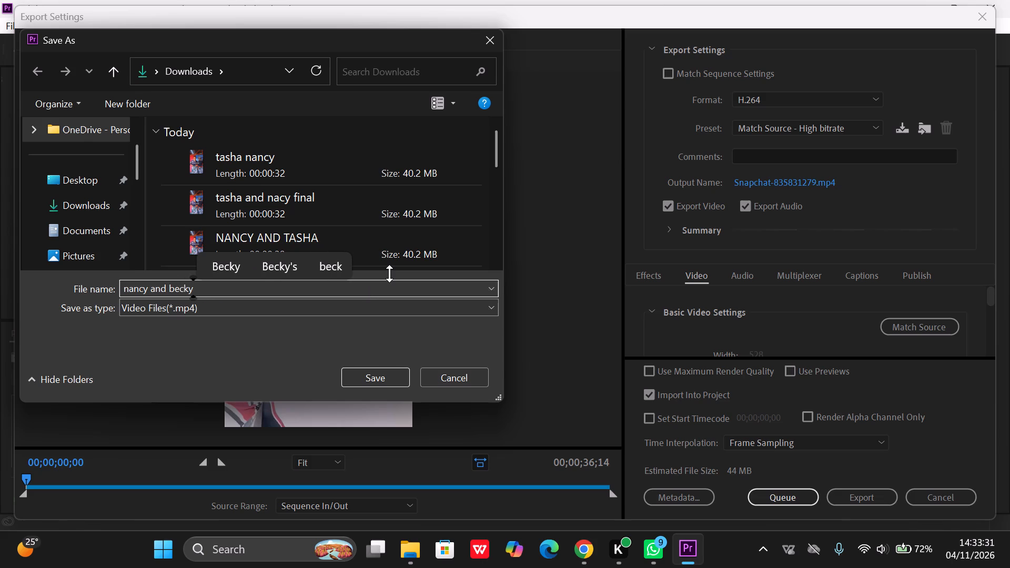
text(.mp)
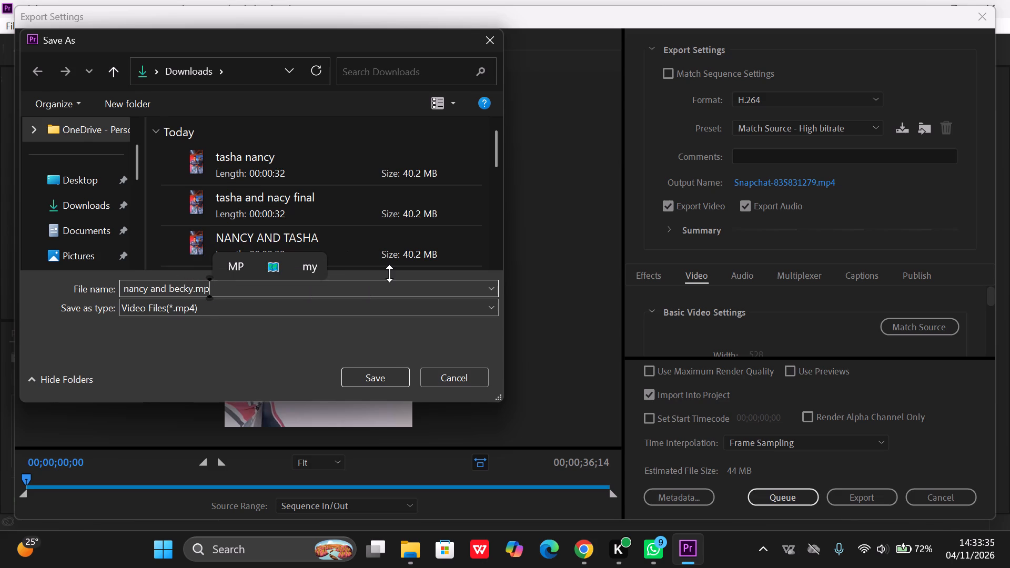
key(4)
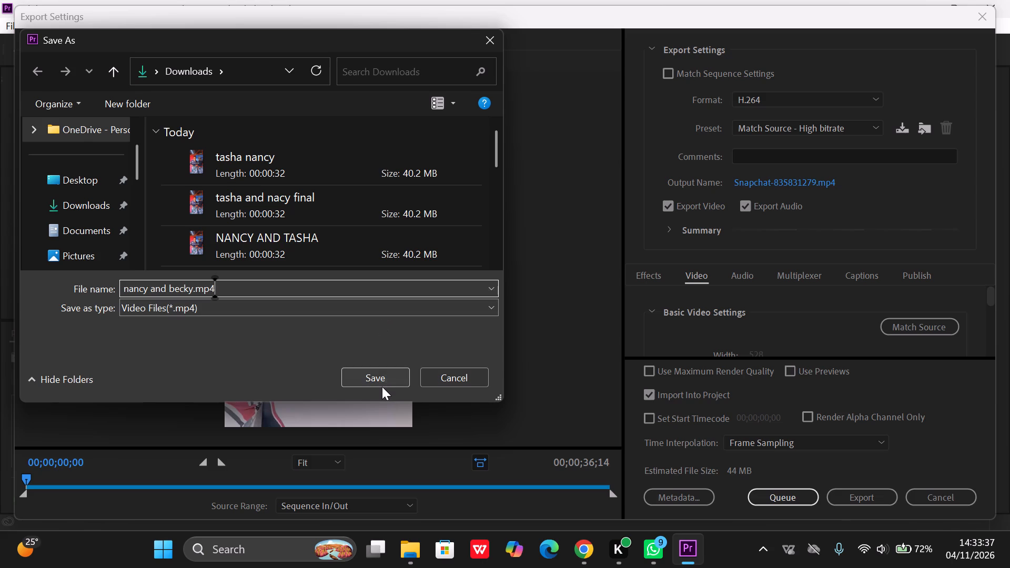
click(387, 379)
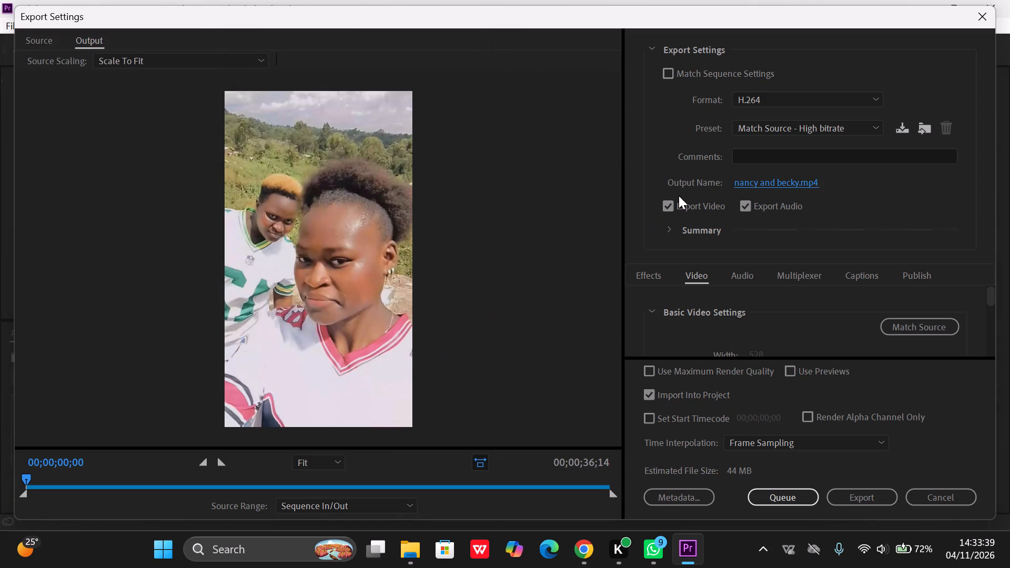
Export the sequence to the named MP4 file with the current H.264 settings.
click(857, 489)
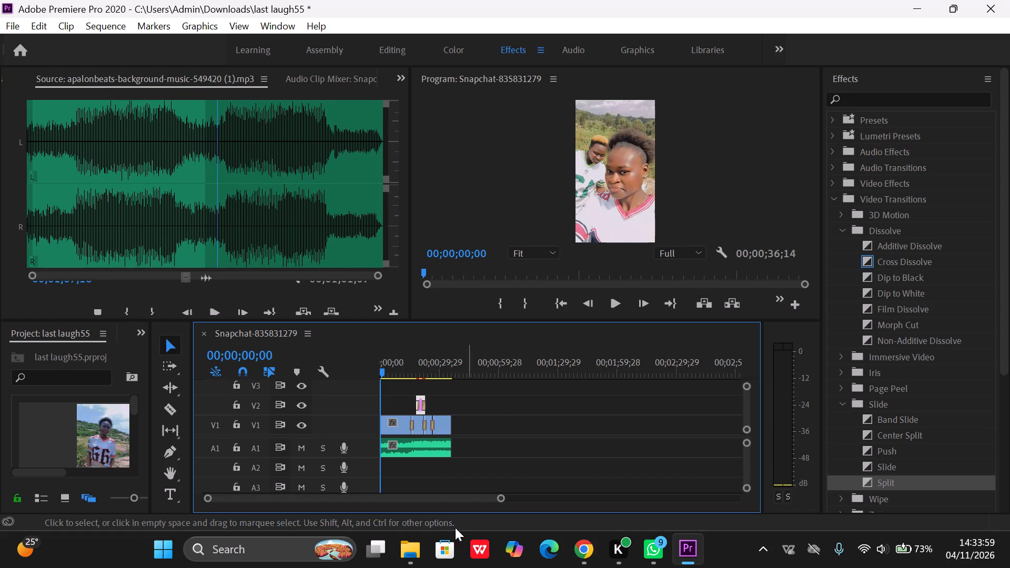
Switch to File Explorer and open the Downloads folder to check for the exported "nancy and becky" video.
click(410, 550)
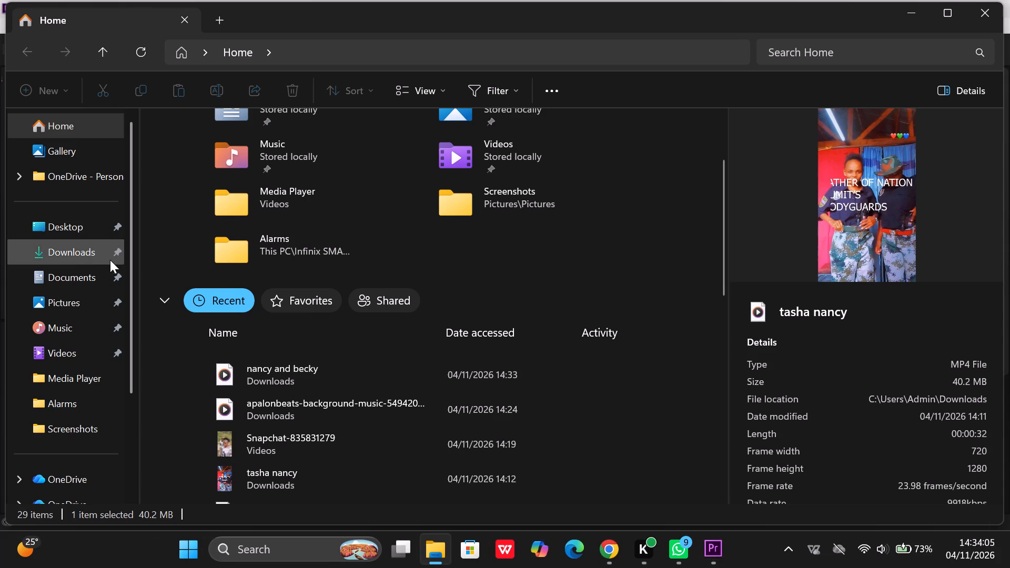
double_click(79, 251)
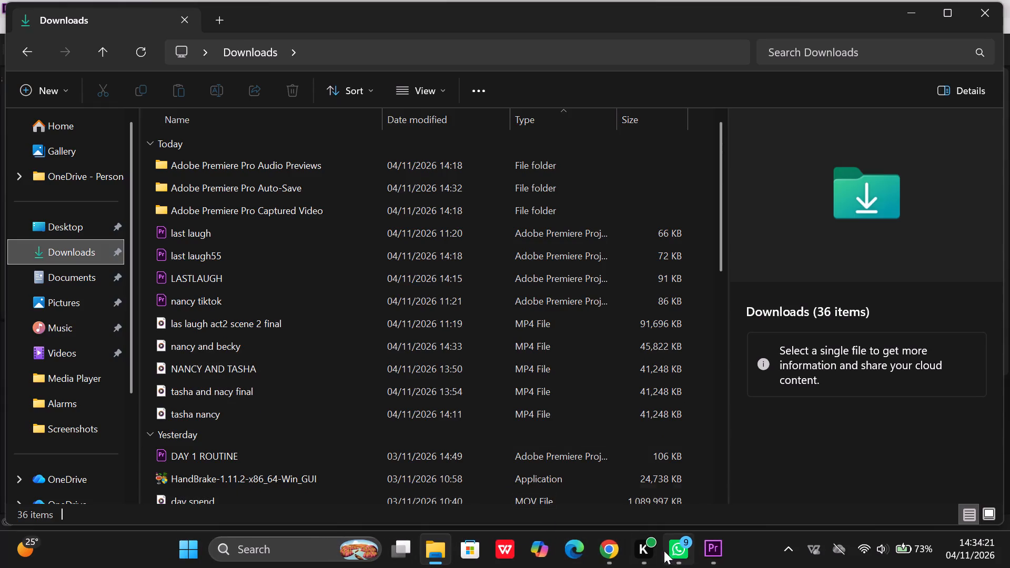
Search Windows for "wh" and launch the WhatsApp app.
click(292, 548)
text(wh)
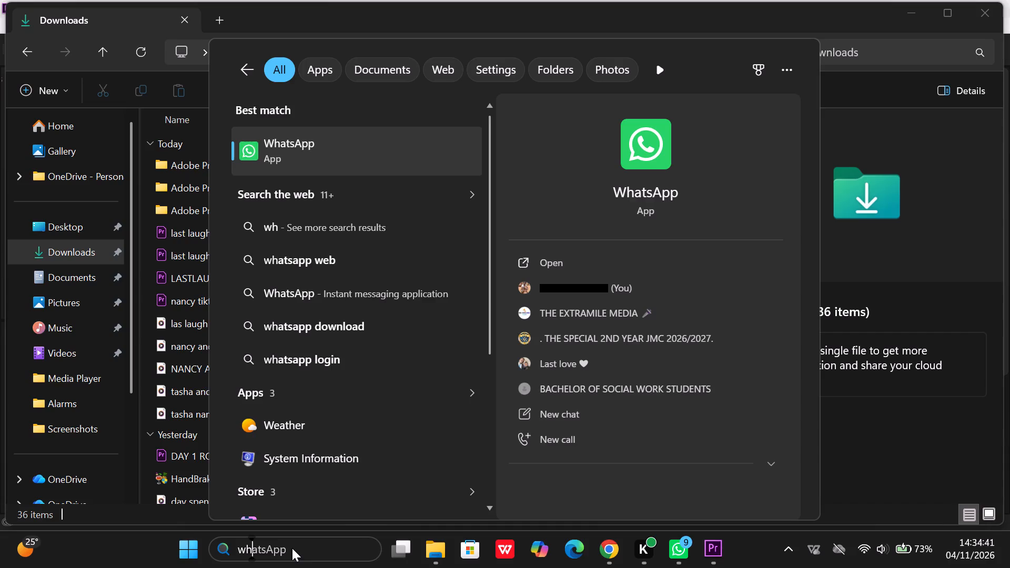
click(324, 159)
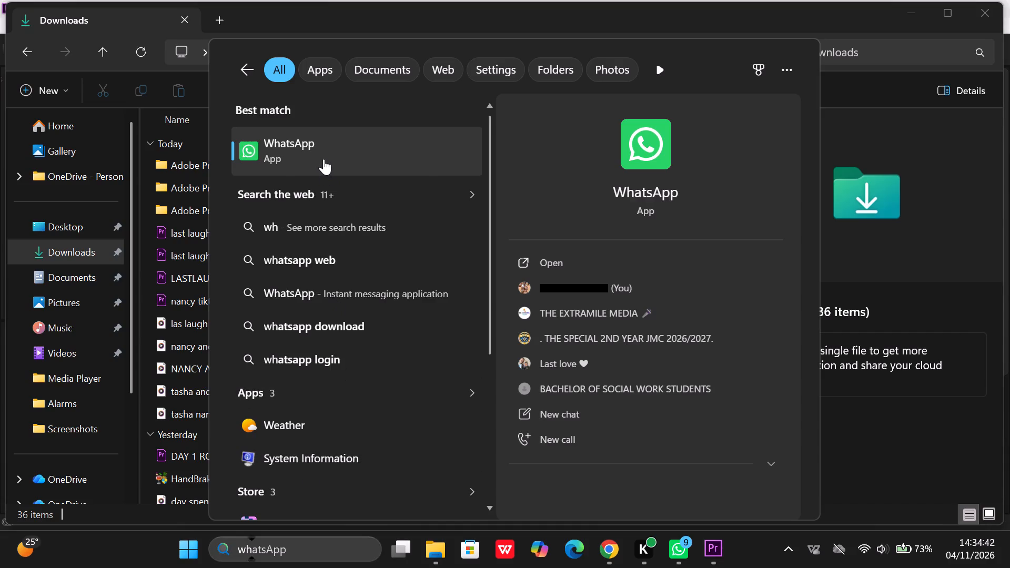
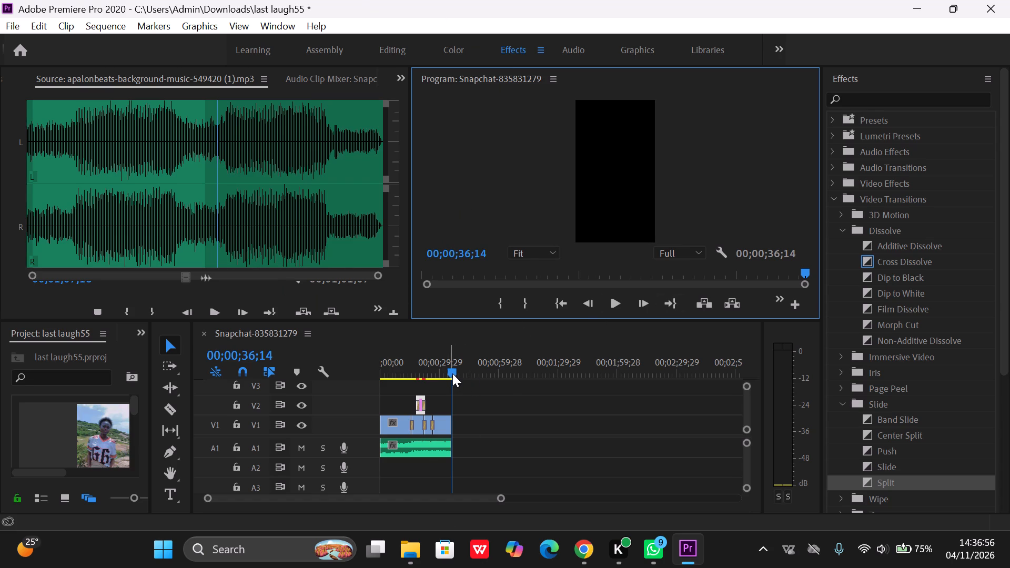
Return the playhead to 00;00;00;00 and close Premiere Pro, saving the changes to last laugh55.prproj.
drag(452, 373, 365, 371)
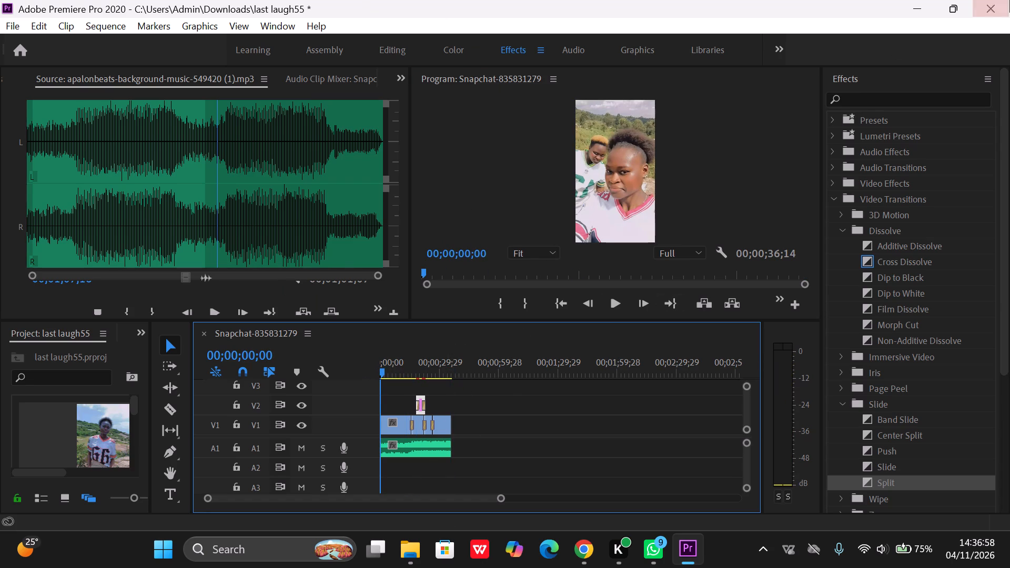
click(990, 6)
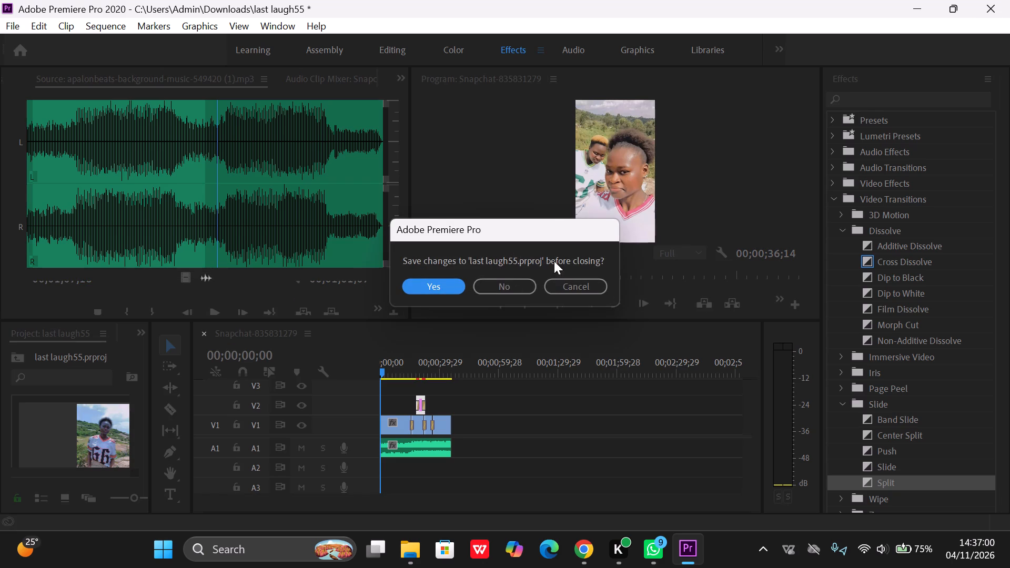
click(442, 287)
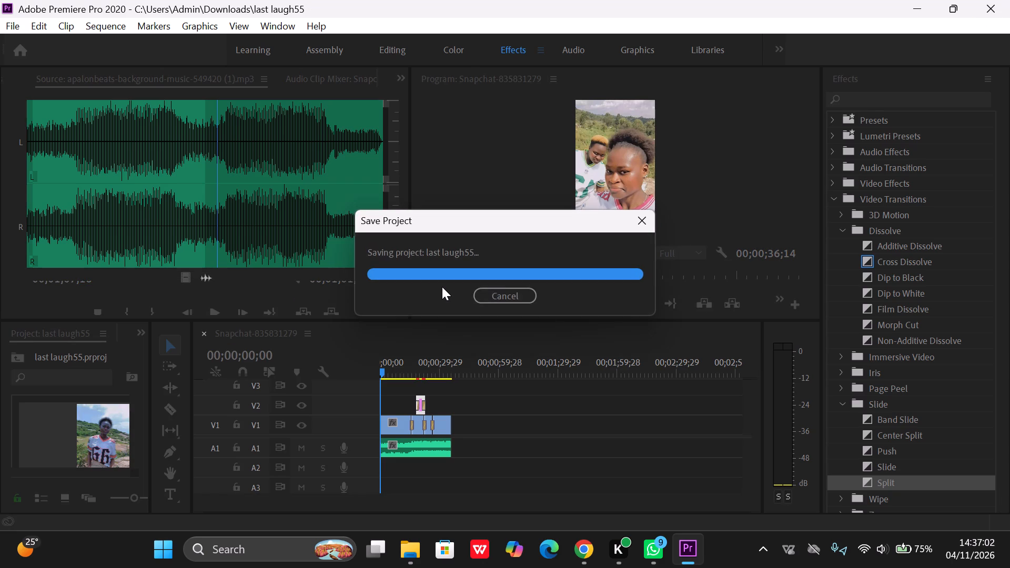